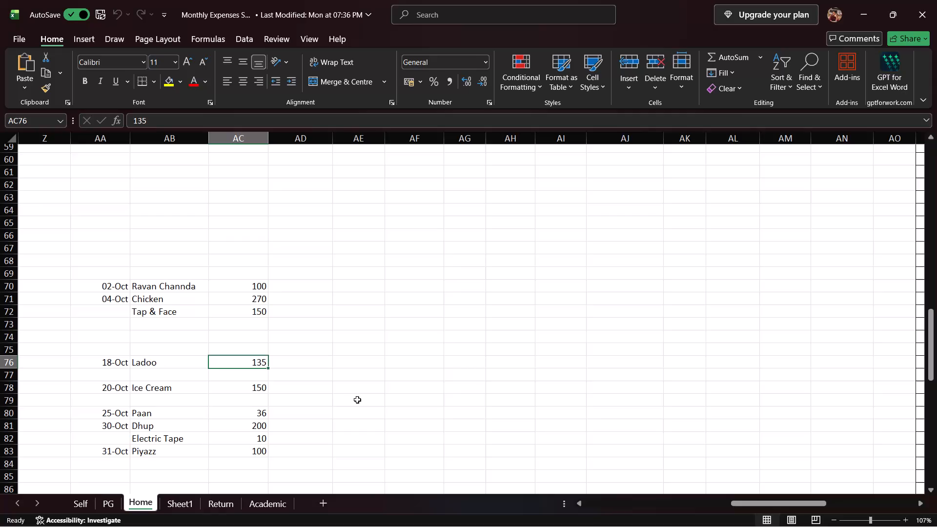
Switch to the Monthly Expenses workbook in Excel and examine the Home sheet's expense tables, including the October entries beside the June–September list.
scroll(213, 361, down, 1)
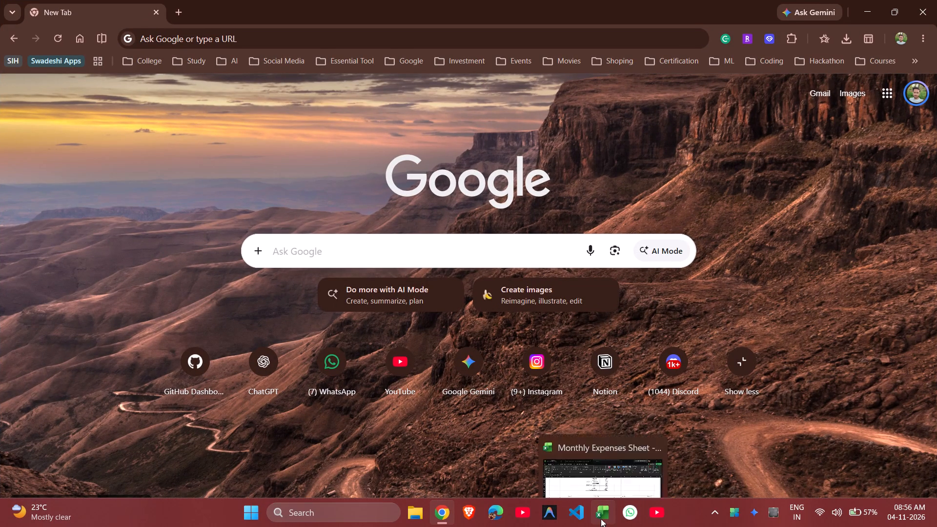
click(601, 519)
scroll(532, 348, left, 5)
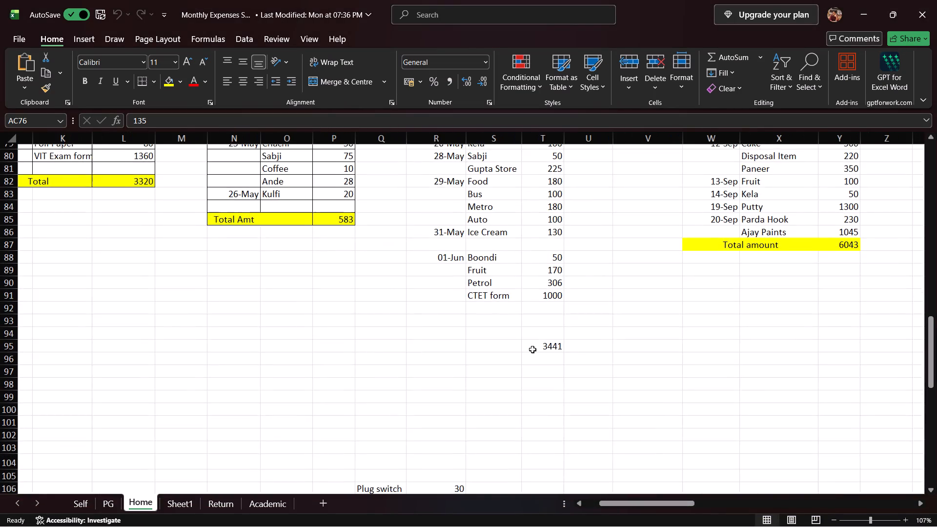
scroll(532, 349, down, 3)
scroll(532, 349, left, 3)
scroll(532, 349, up, 2)
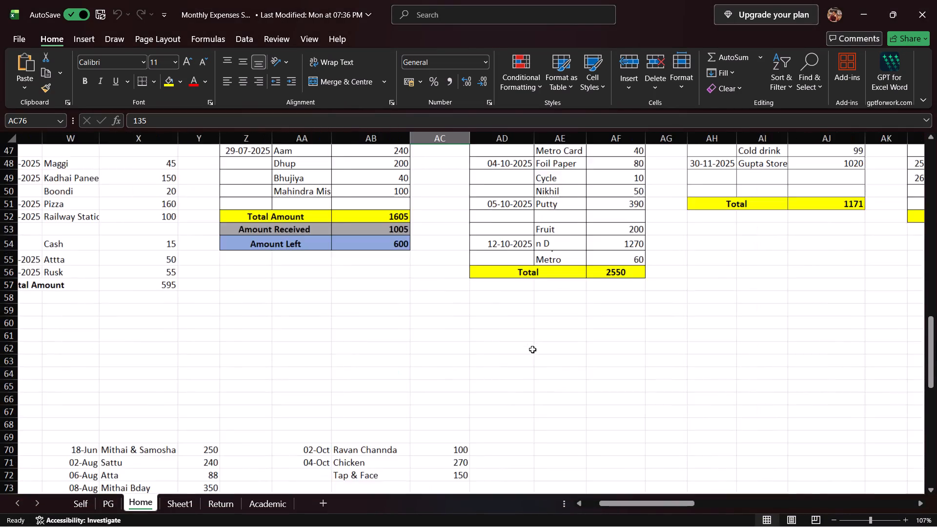
scroll(532, 349, down, 2)
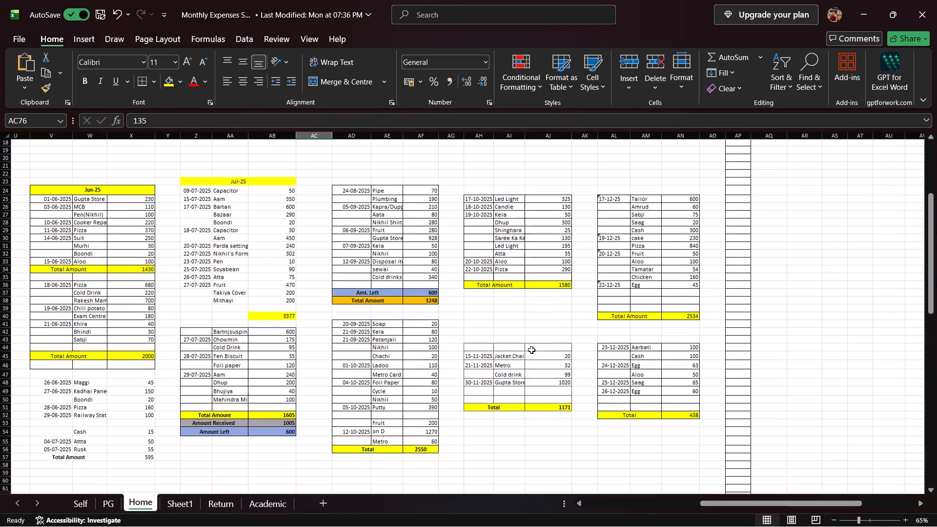
scroll(531, 350, down, 2)
scroll(531, 350, right, 1)
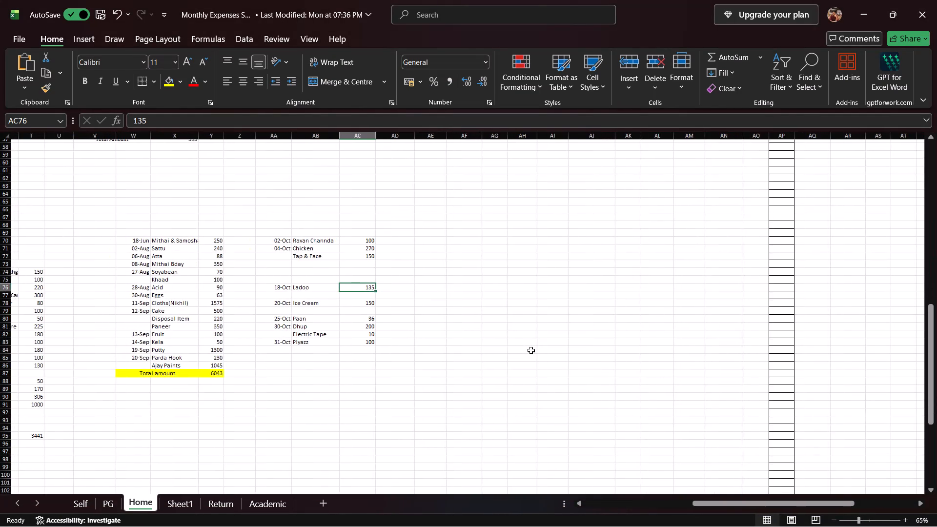
scroll(531, 350, right, 2)
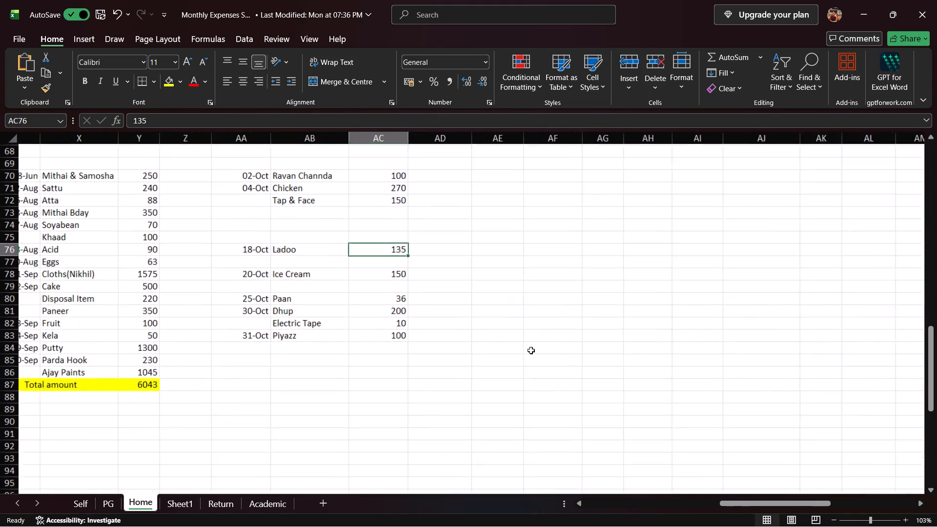
scroll(531, 350, up, 1)
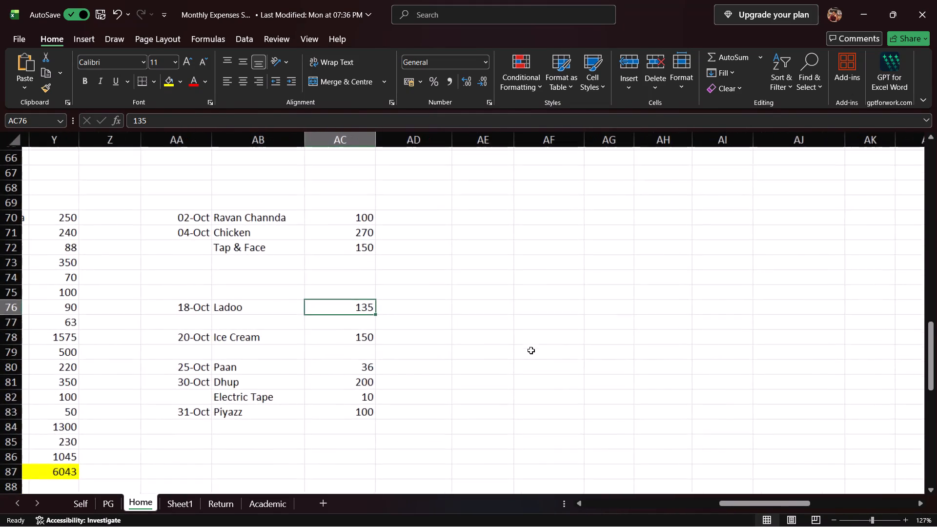
scroll(531, 350, right, 1)
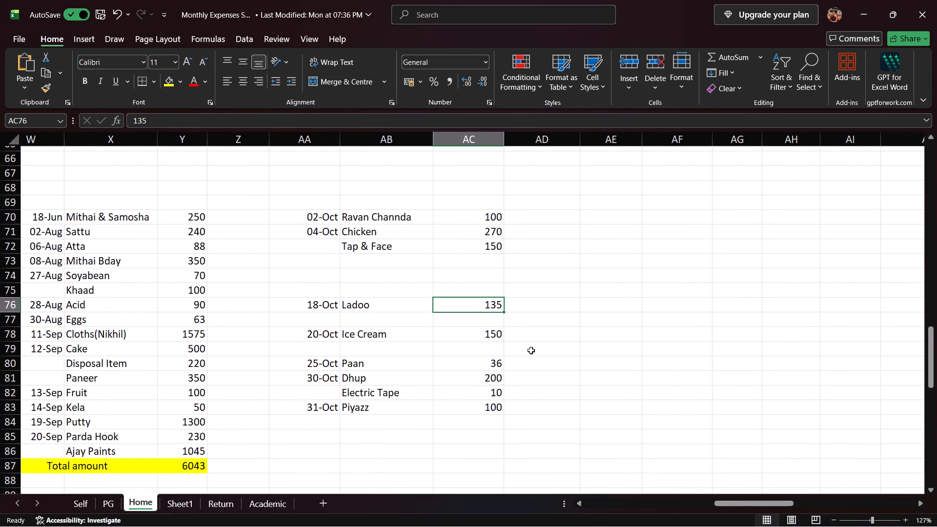
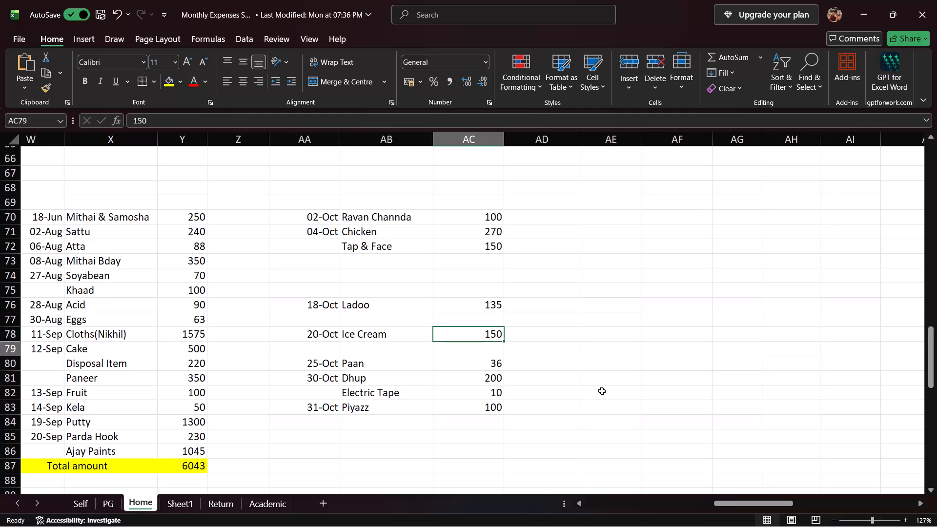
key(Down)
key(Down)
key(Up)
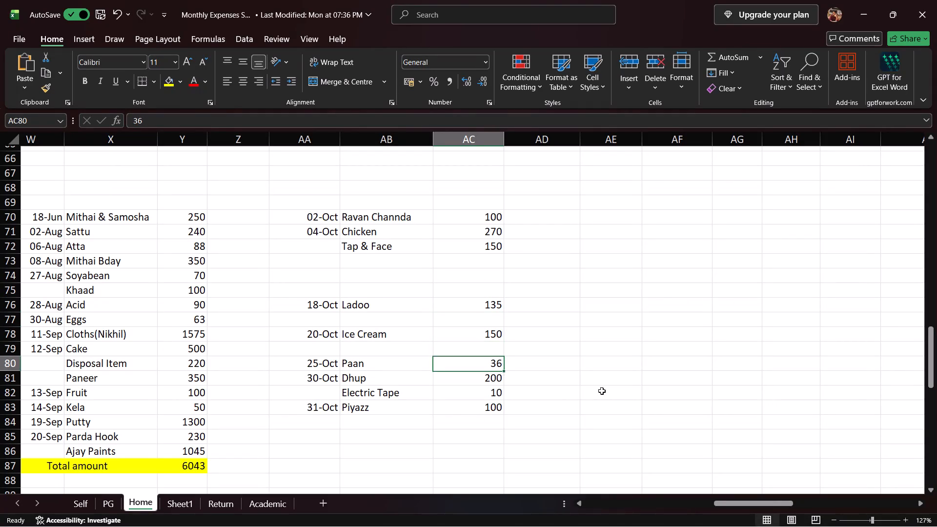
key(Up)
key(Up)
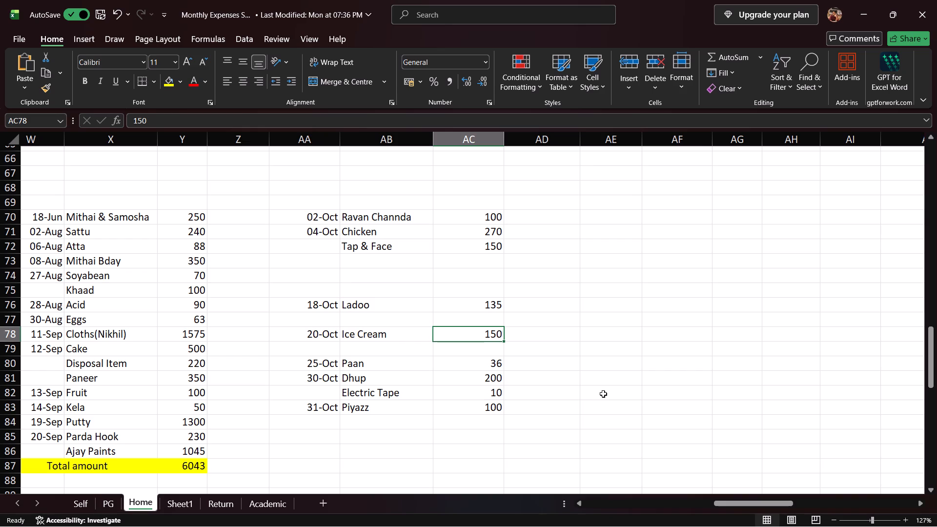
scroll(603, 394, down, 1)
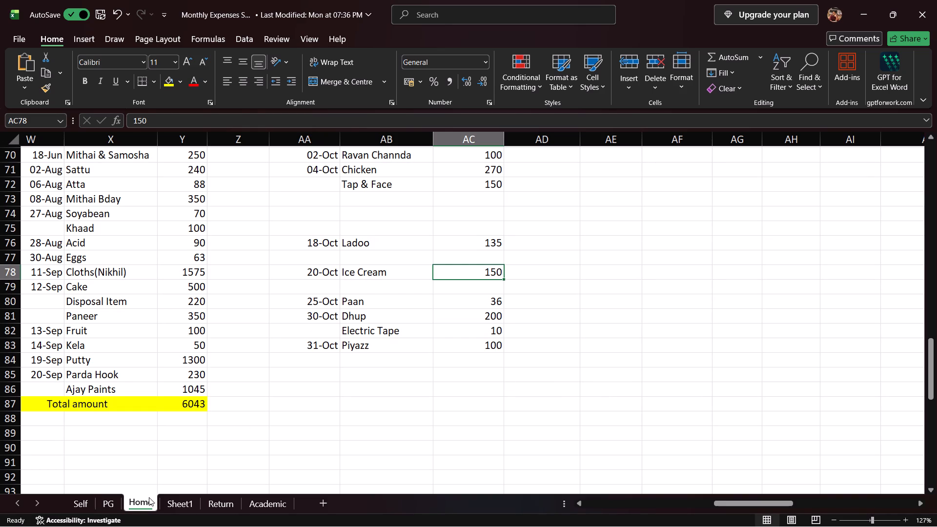
On the PG sheet, add a 3 Nov expense for Chai of 50 in row 122, columns J to L.
click(109, 504)
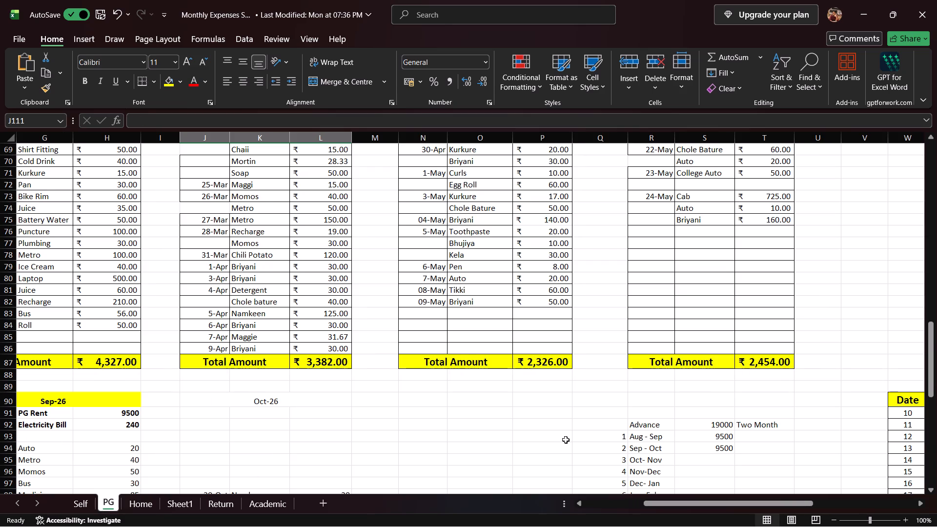
scroll(564, 440, left, 4)
scroll(563, 441, right, 1)
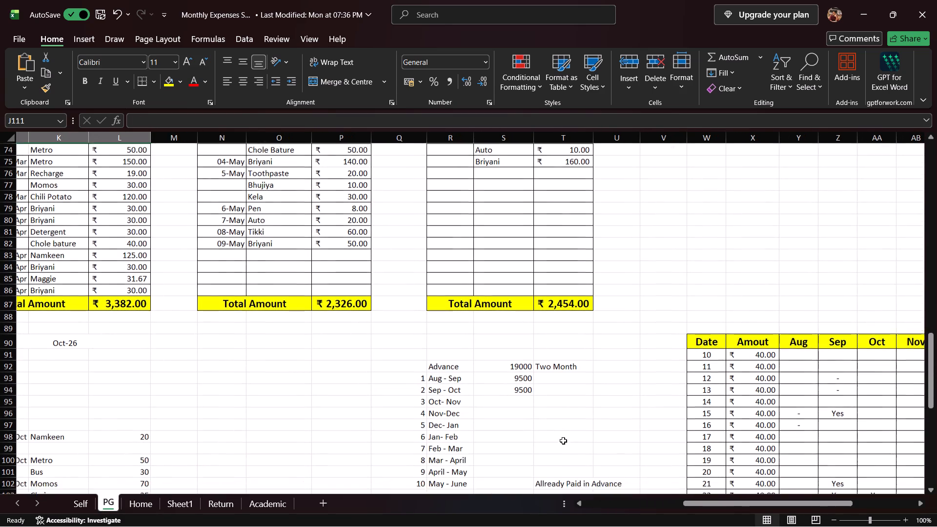
scroll(563, 441, right, 7)
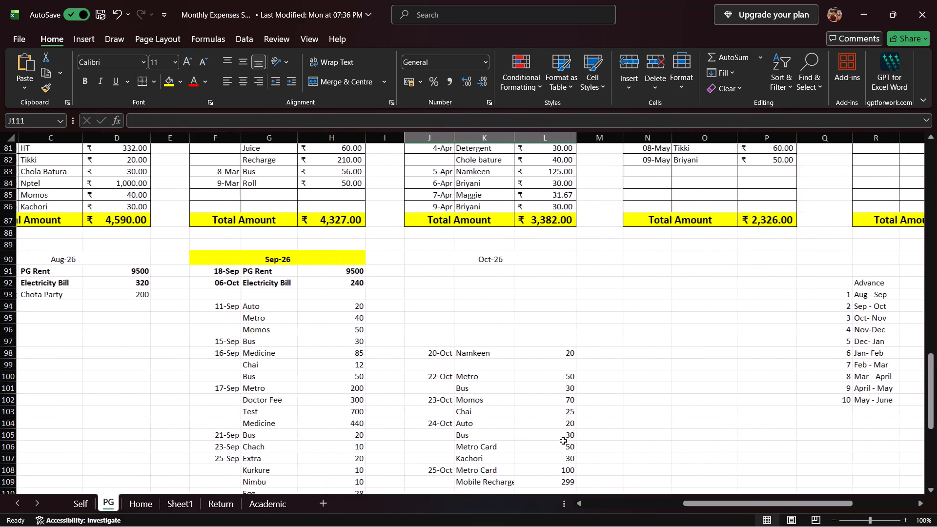
scroll(563, 441, down, 3)
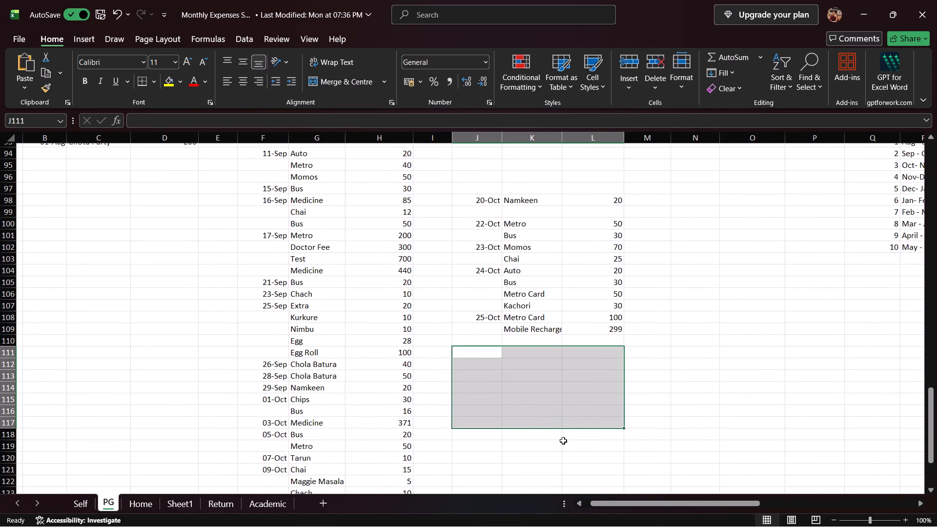
scroll(563, 441, left, 2)
scroll(563, 441, down, 1)
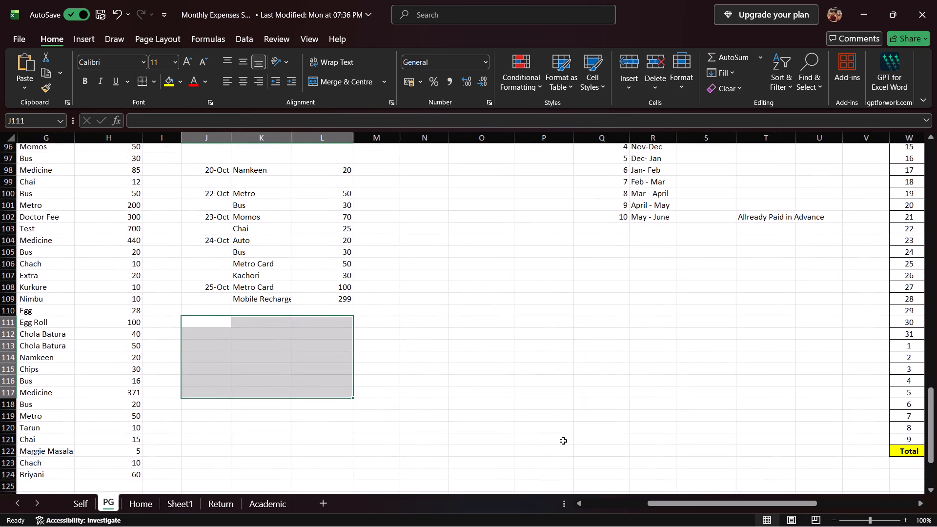
scroll(563, 441, down, 1)
click(220, 436)
click(215, 456)
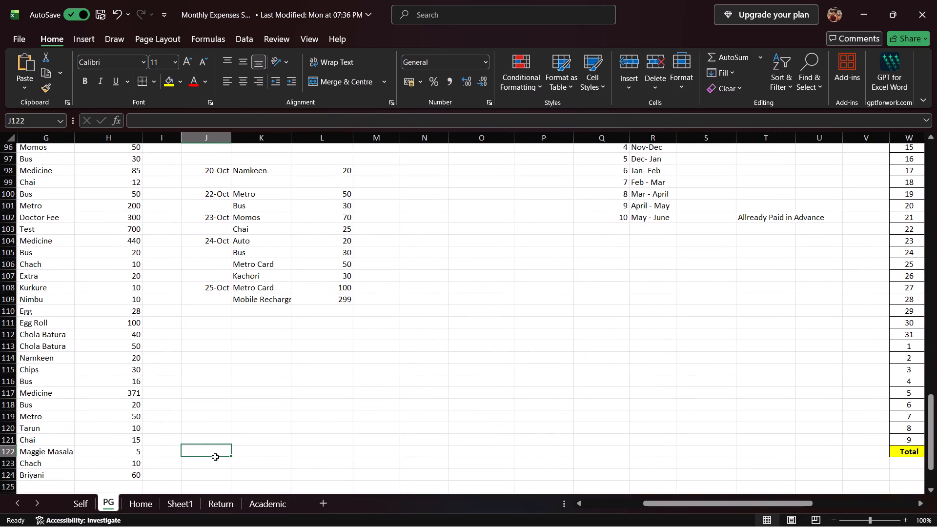
text(3 nov)
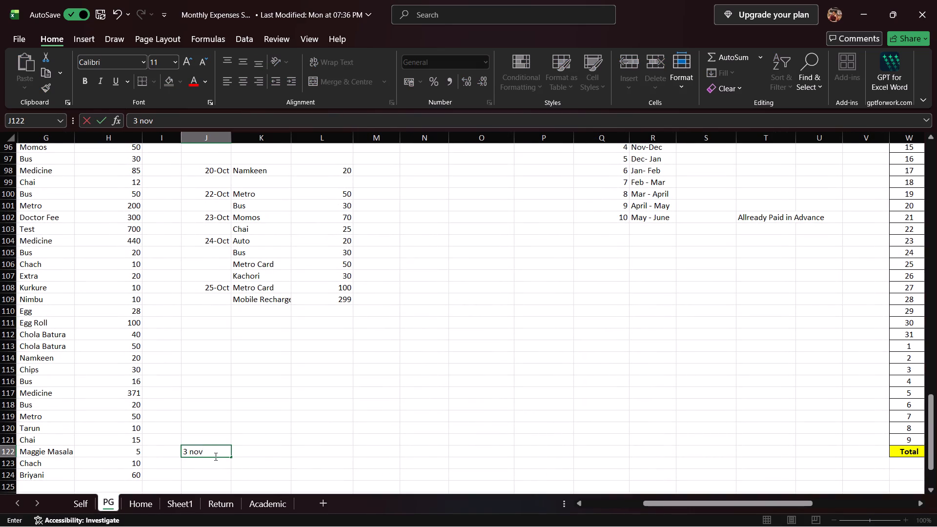
key(Right)
text(Chi)
key(BackSpace)
text(ai)
key(Right)
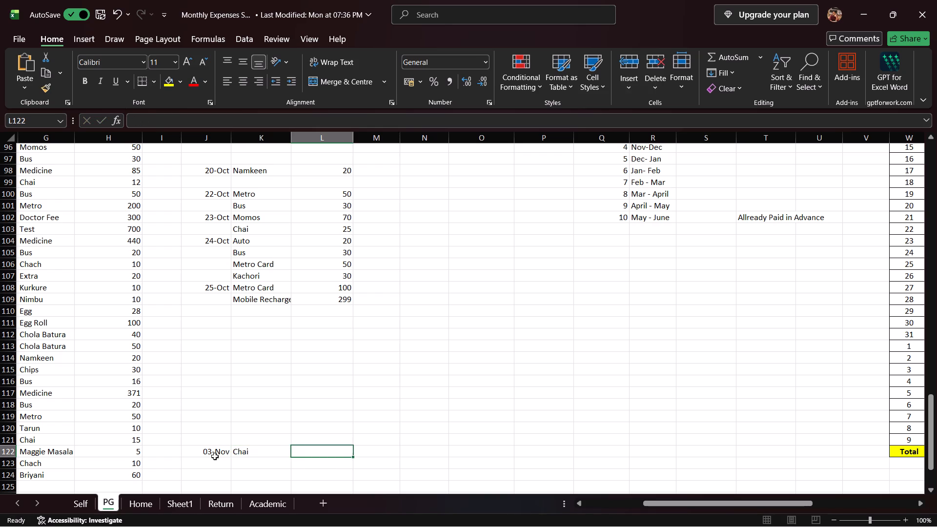
text(50)
key(Return)
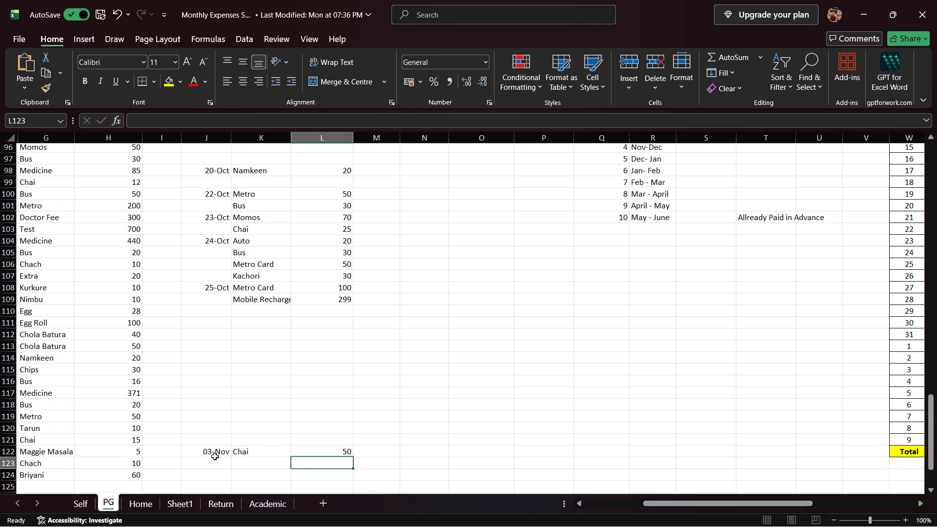
key(Up)
key(Up)
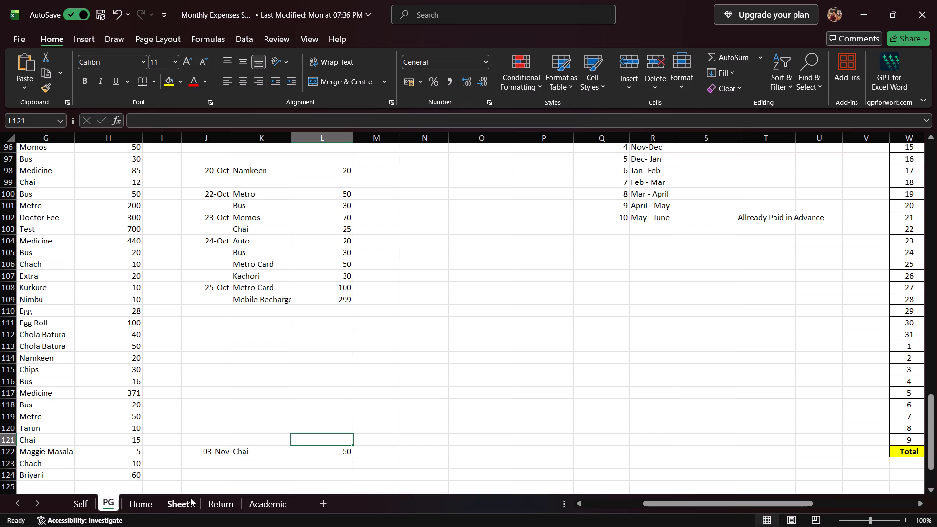
On the Home sheet, enter the expense item Jalebi in AE79 with an amount of 40 in AF79.
click(145, 506)
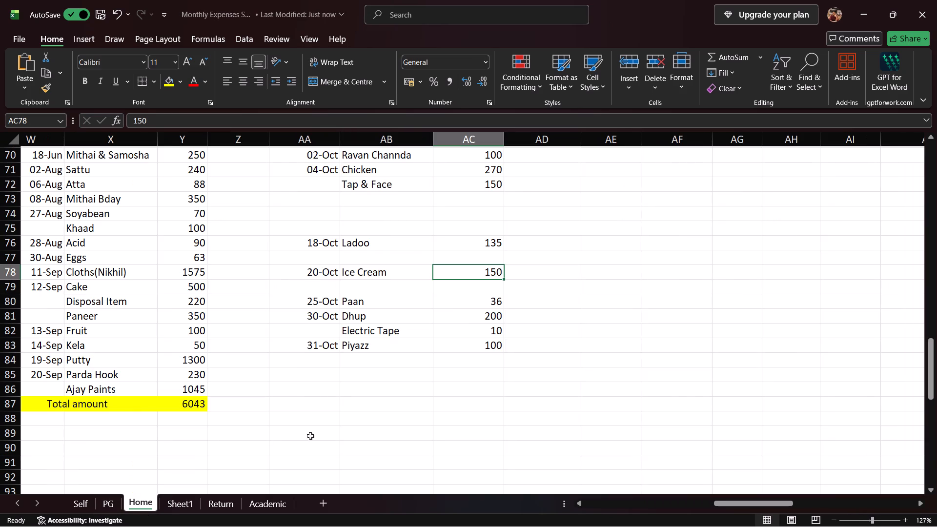
scroll(336, 423, left, 2)
scroll(497, 252, left, 1)
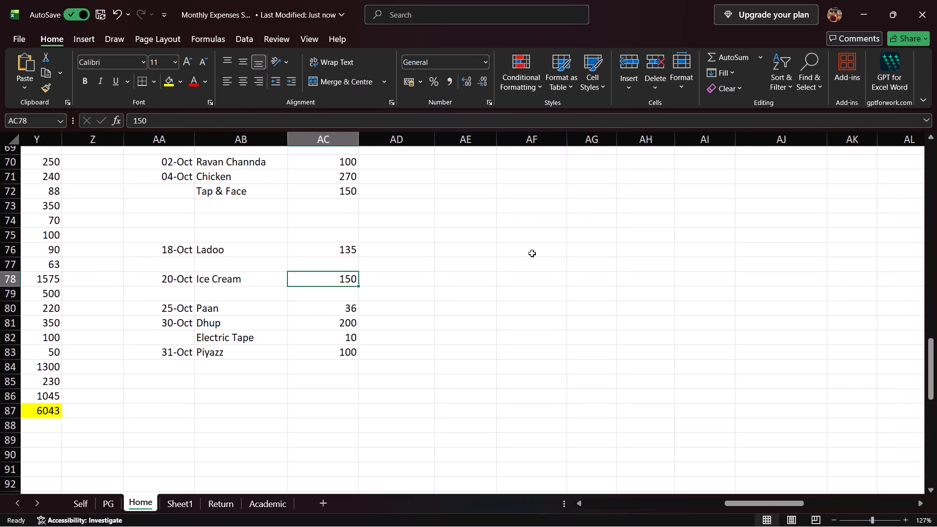
scroll(532, 253, left, 1)
click(481, 293)
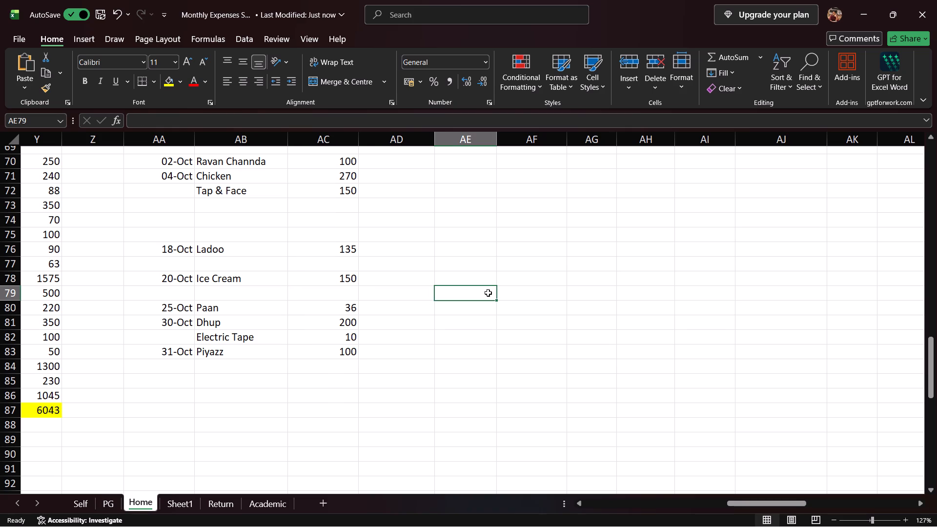
text(RU)
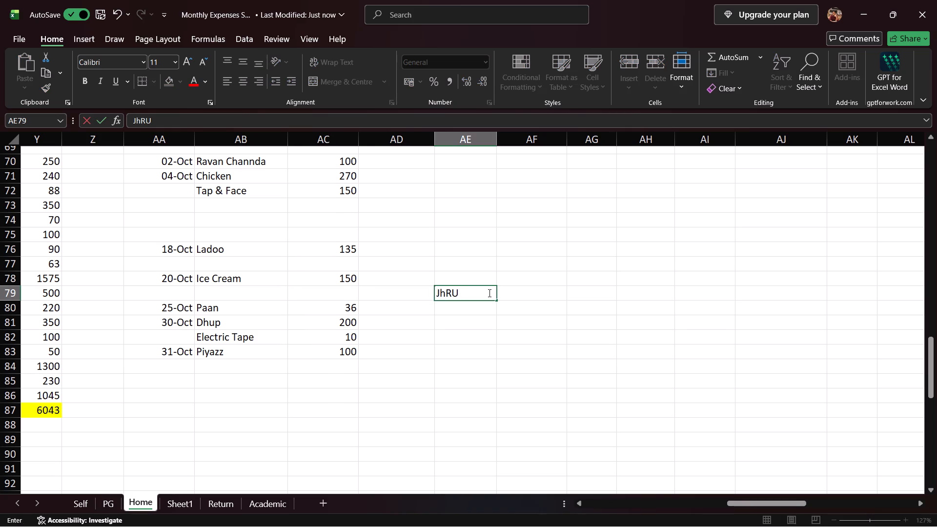
key(BackSpace)
key(BackSpace)
key(BackSpace)
key(BackSpace)
key(shift+j)
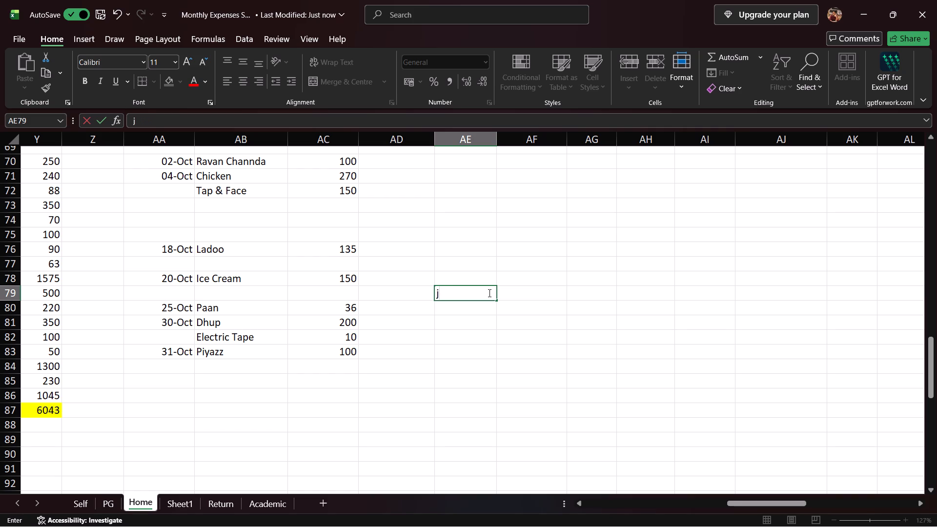
key(BackSpace)
key(BackSpace)
text(jALEBI)
key(BackSpace)
key(BackSpace)
key(BackSpace)
key(BackSpace)
key(BackSpace)
key(BackSpace)
key(BackSpace)
key(BackSpace)
key(BackSpace)
key(BackSpace)
key(shift+k)
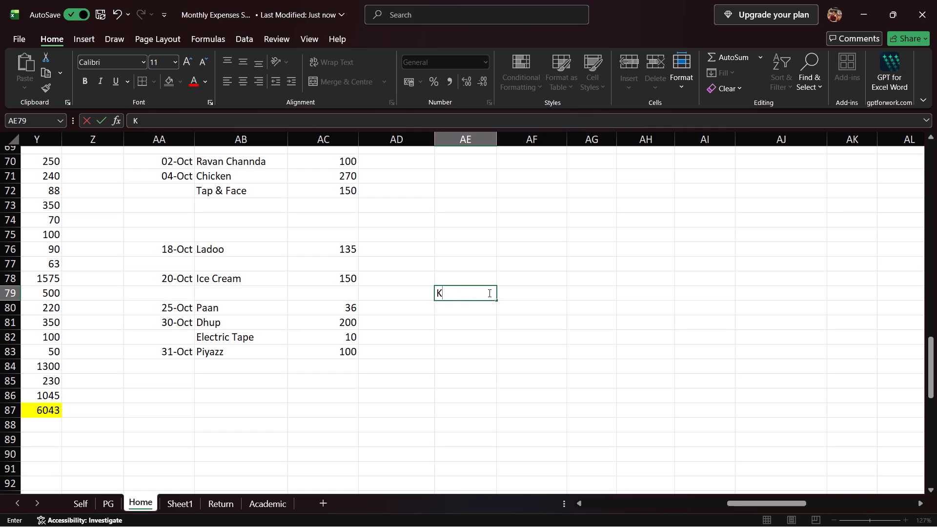
key(shift+BackSpace)
text(Jab)
key(BackSpace)
text(lebo)
key(BackSpace)
key(i)
key(Right)
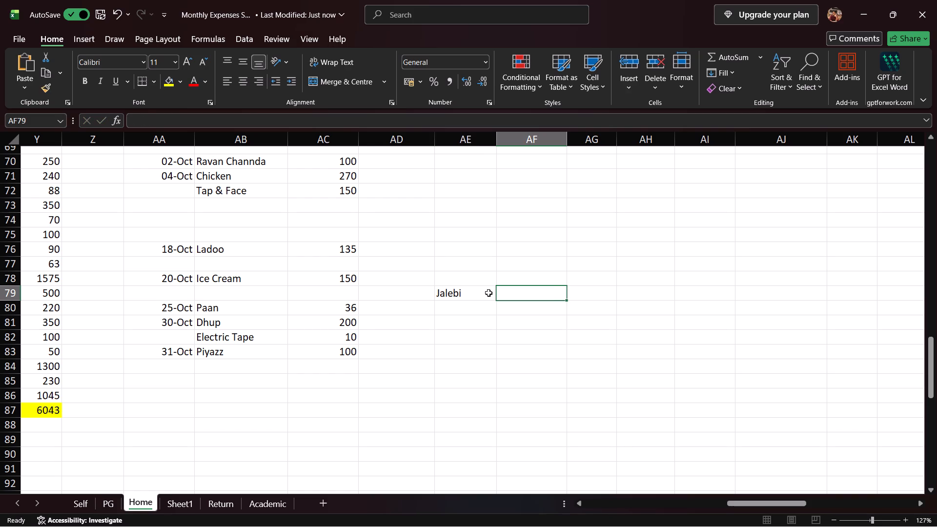
text(40)
key(Return)
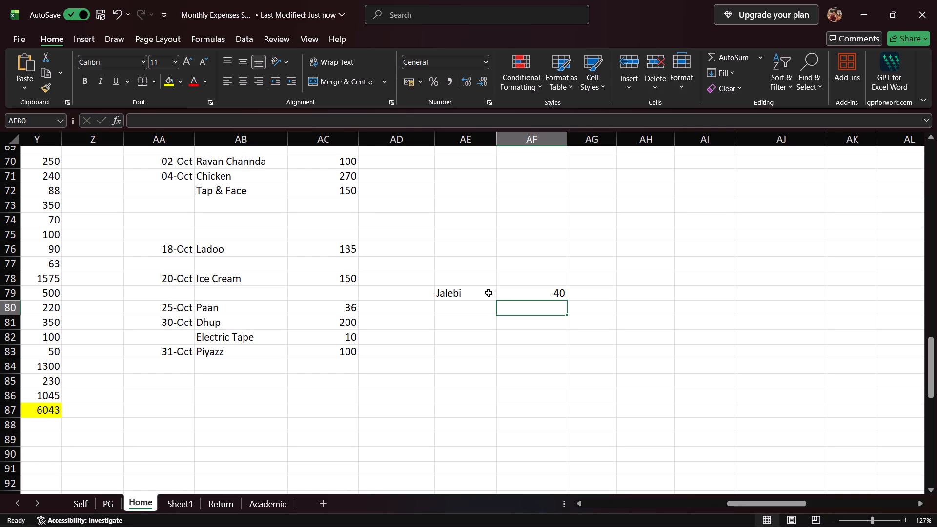
Enter the expense item Daal & Chini in AE80 with an amount of 260 in AF80.
key(Left)
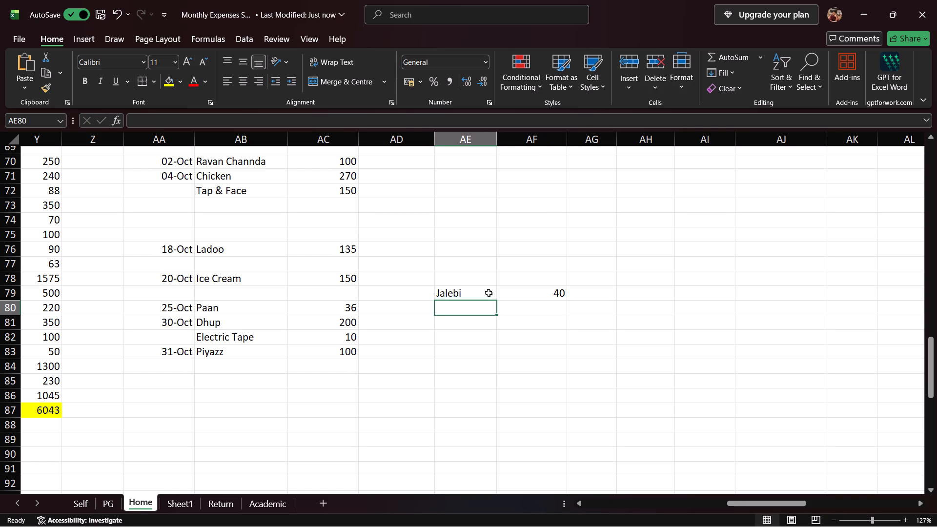
text(Daal)
key(space)
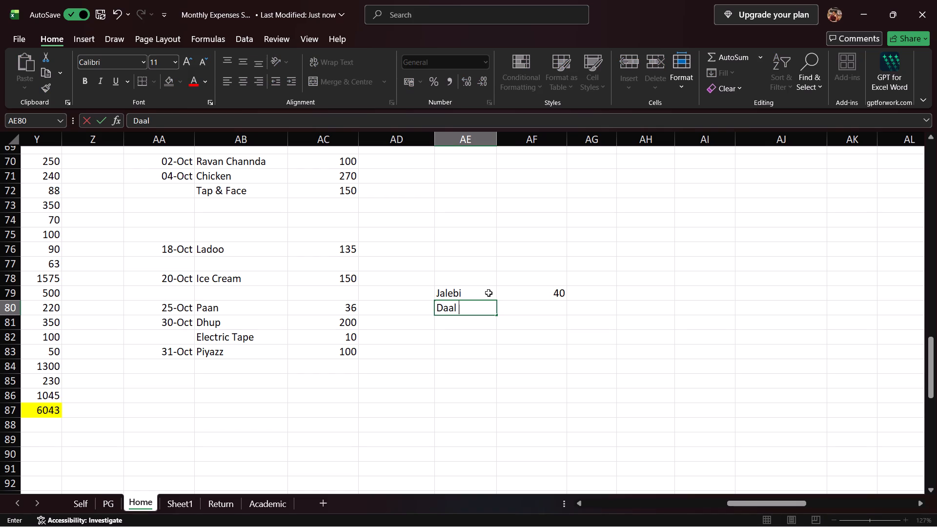
text(& Chini)
key(Right)
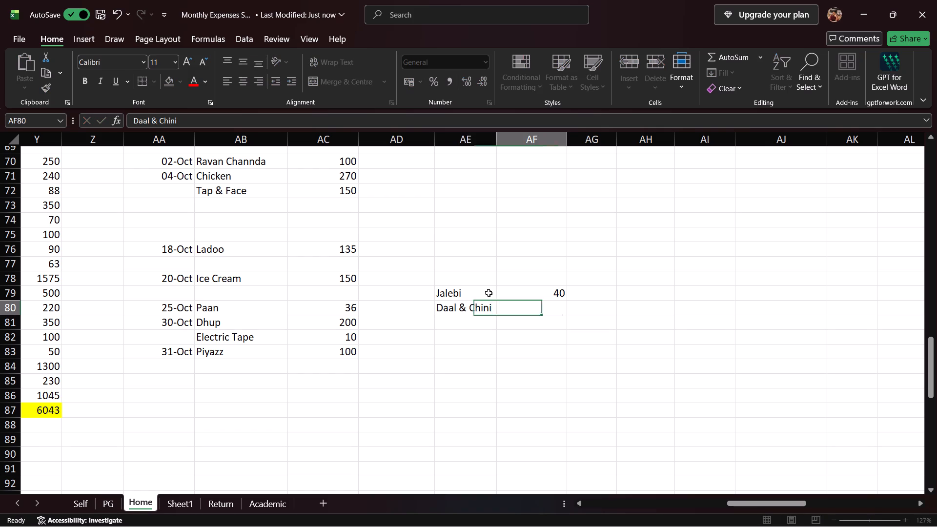
text(25)
key(BackSpace)
text(60)
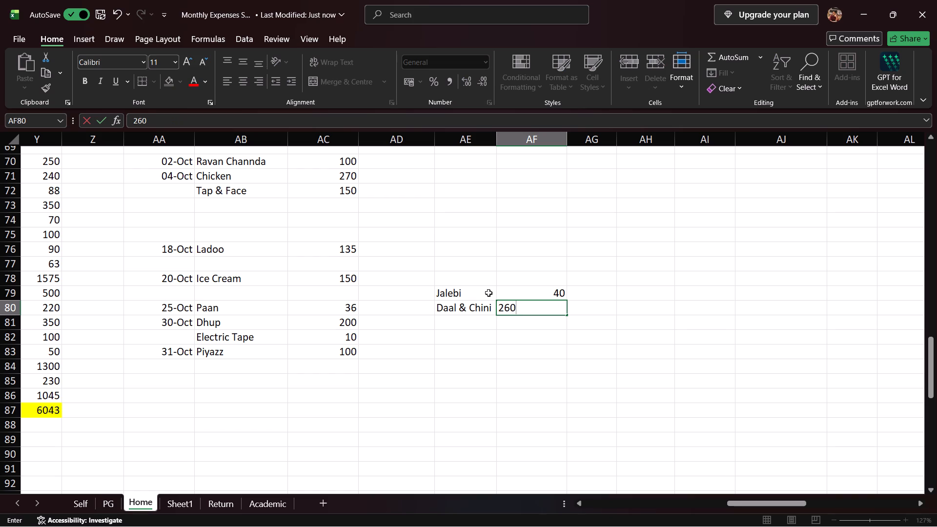
key(Return)
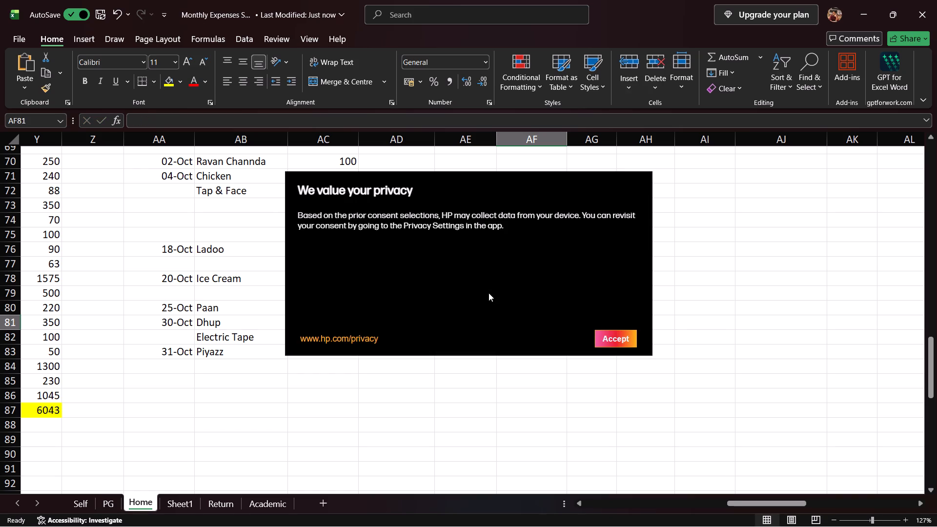
Accept the HP privacy notice covering the worksheet.
click(611, 340)
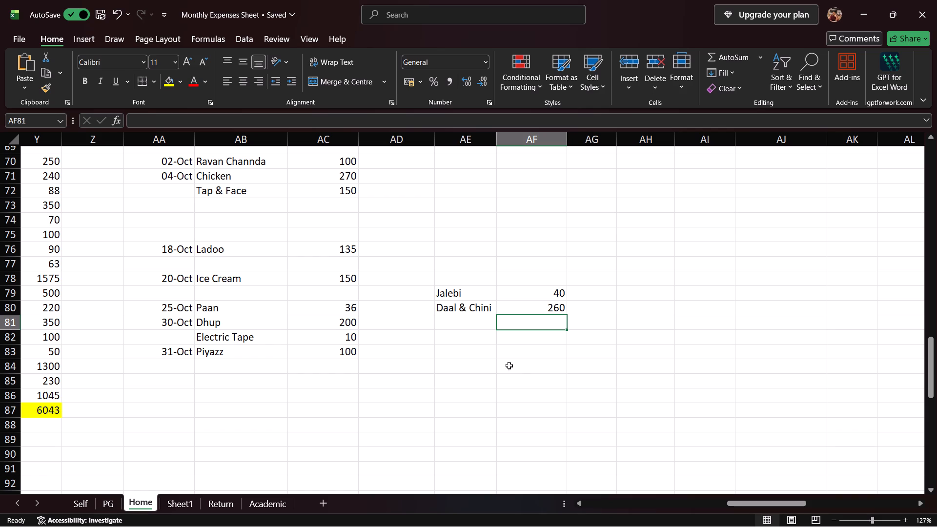
Enter the expense item Jharu in AE81 with an amount of 60 in AF81.
click(477, 325)
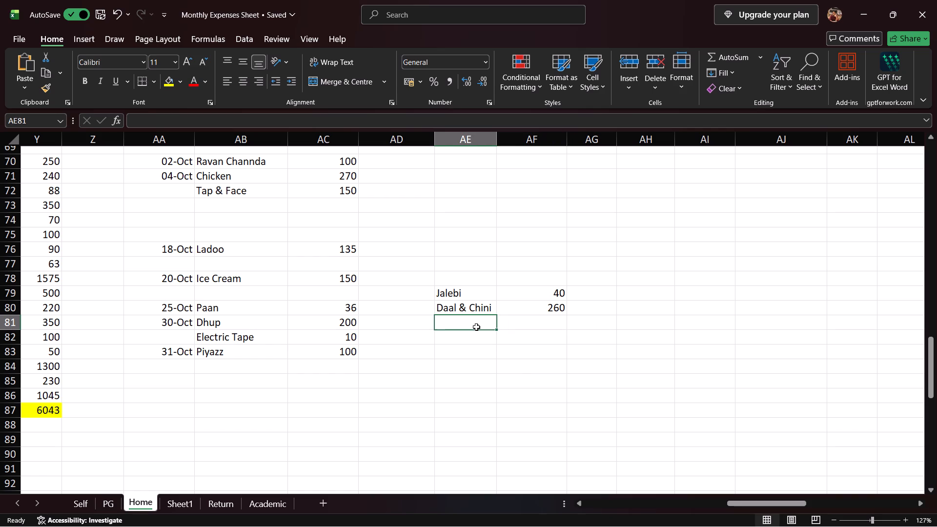
text(Jahru)
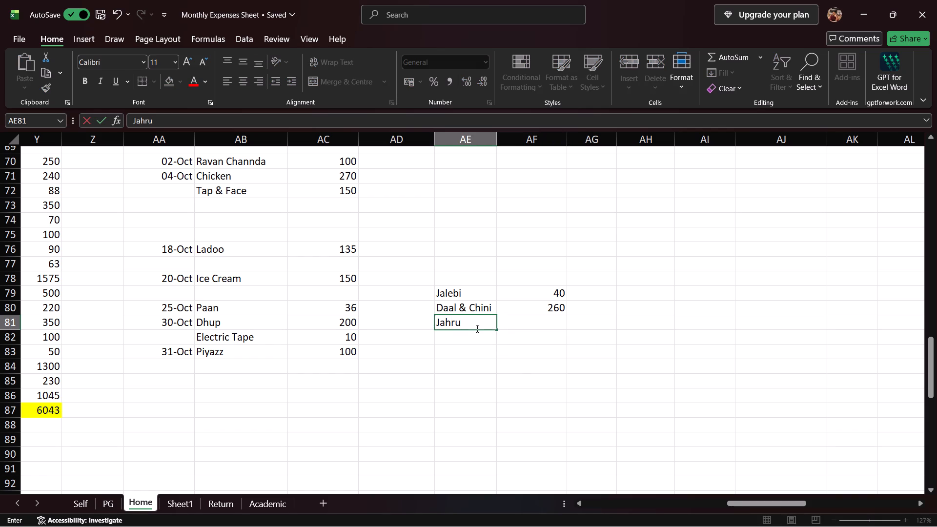
key(BackSpace)
key(BackSpace)
key(BackSpace)
key(BackSpace)
text(Haru)
key(BackSpace)
key(BackSpace)
key(BackSpace)
key(BackSpace)
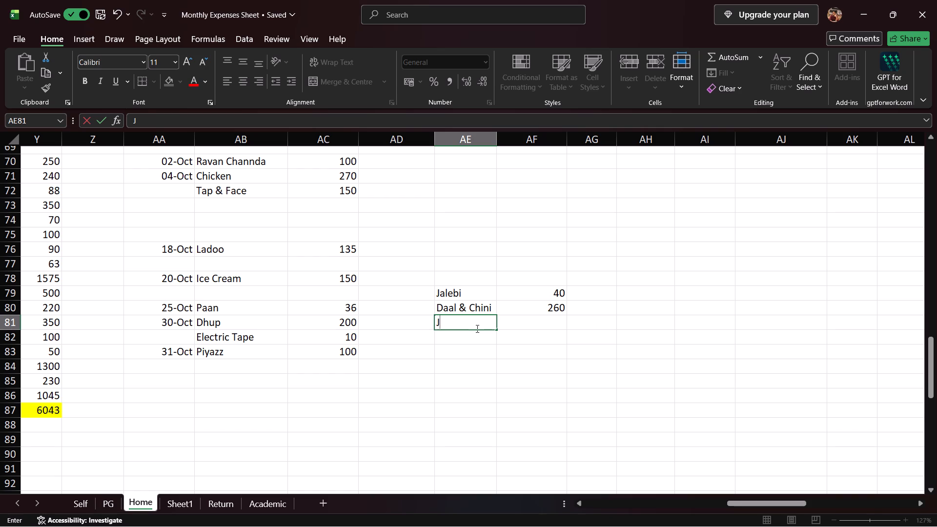
text(hatu)
key(BackSpace)
key(BackSpace)
text(ru)
key(Right)
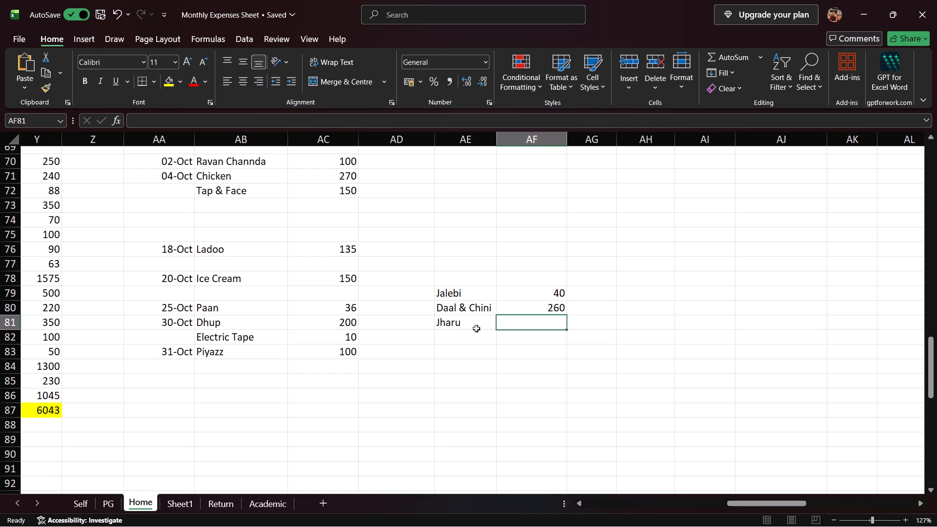
text(60)
key(Return)
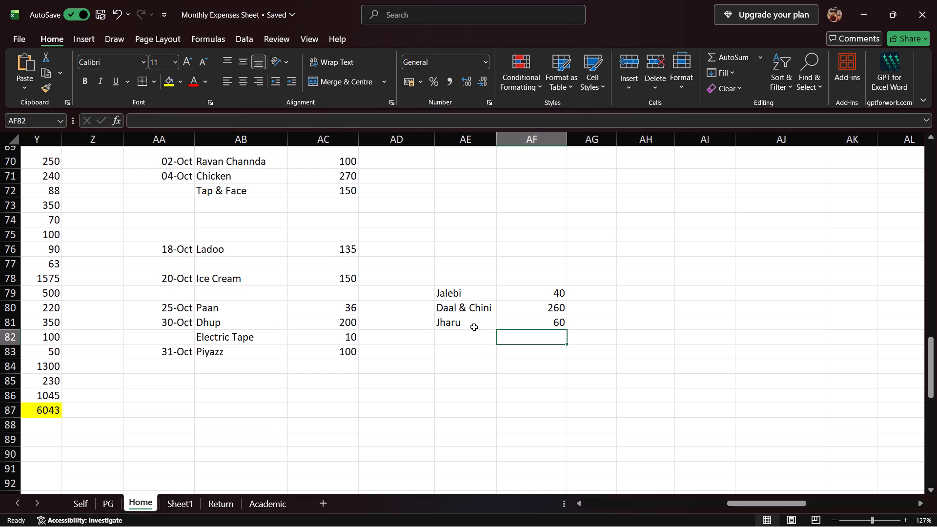
Enter the expense item Surf in AE82 with an amount of 57 in AF82.
key(Left)
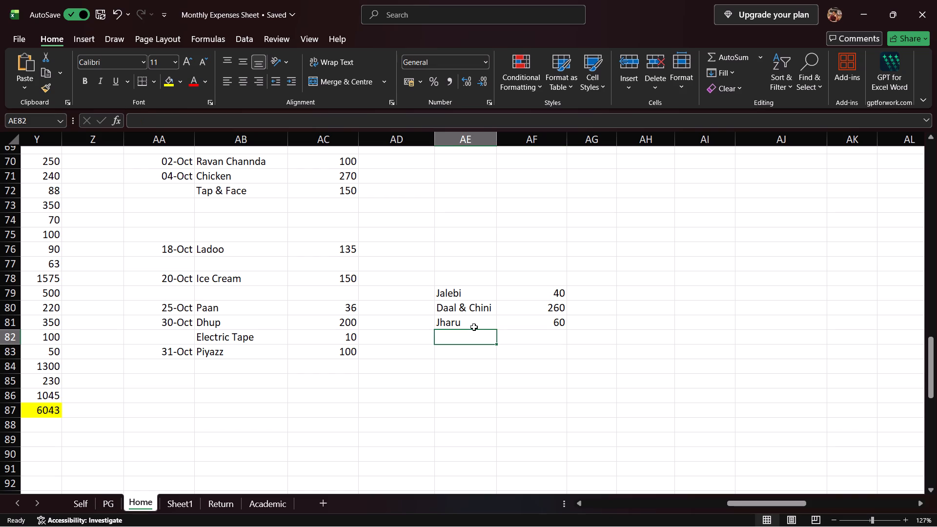
text(Surf)
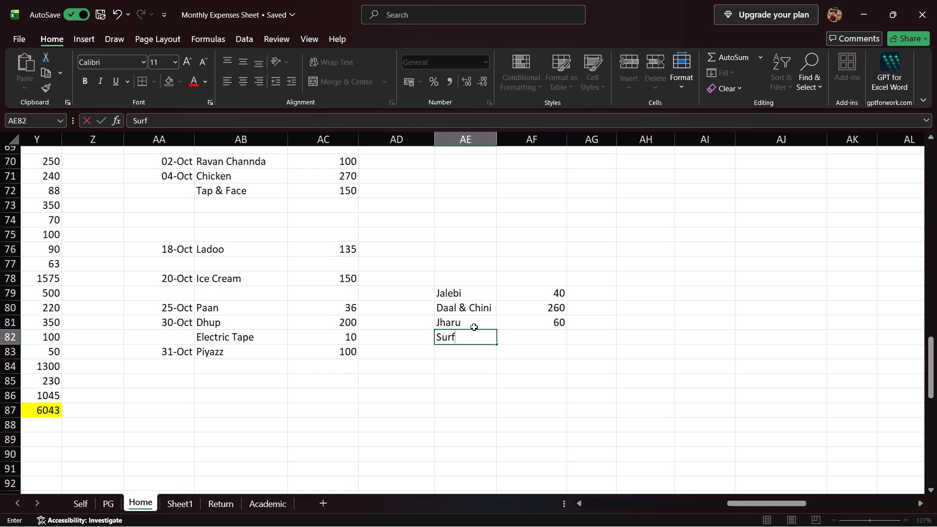
key(Right)
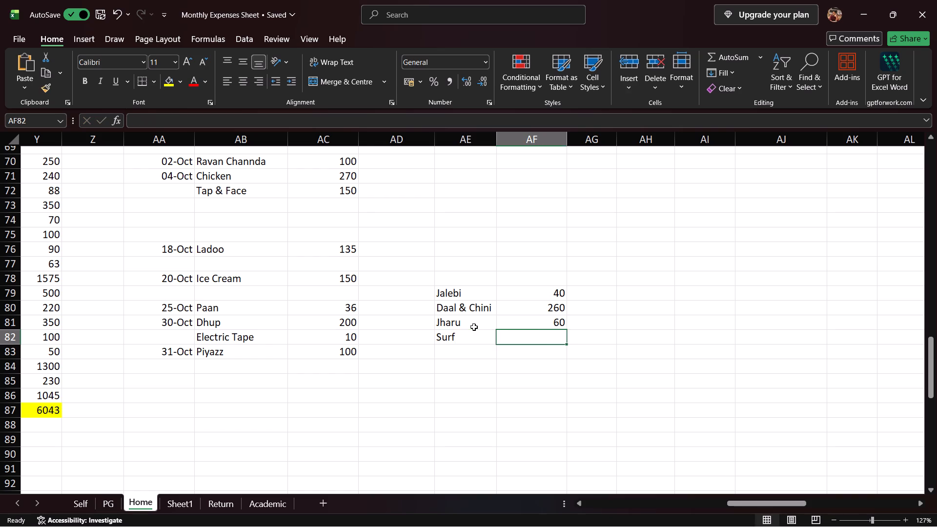
text(57)
key(Return)
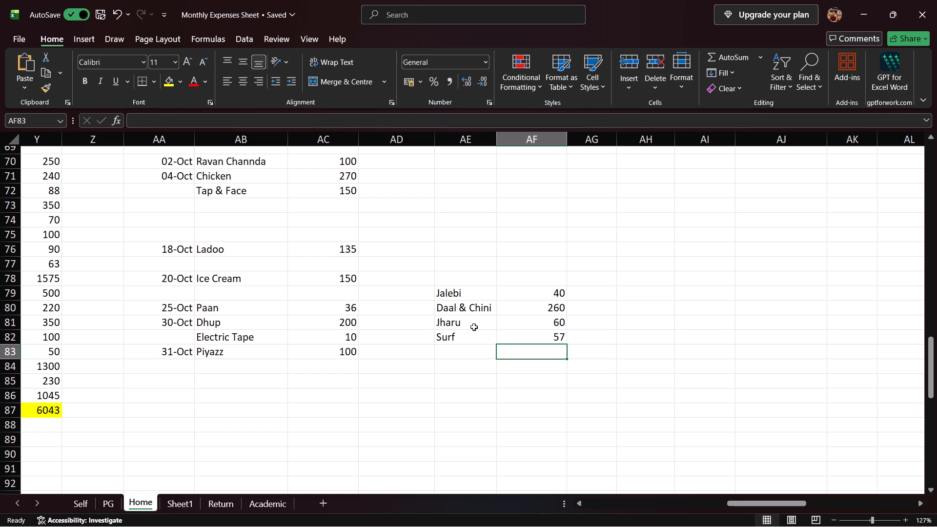
Enter the expense item Gobi in AE83 with an amount of 20 in AF83.
key(Left)
key(shift+h)
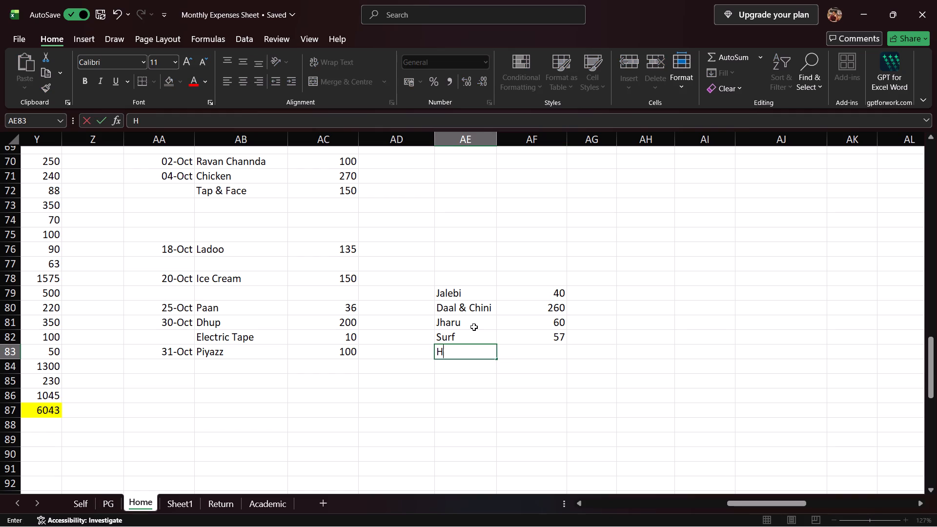
key(BackSpace)
text(Gobi)
key(Right)
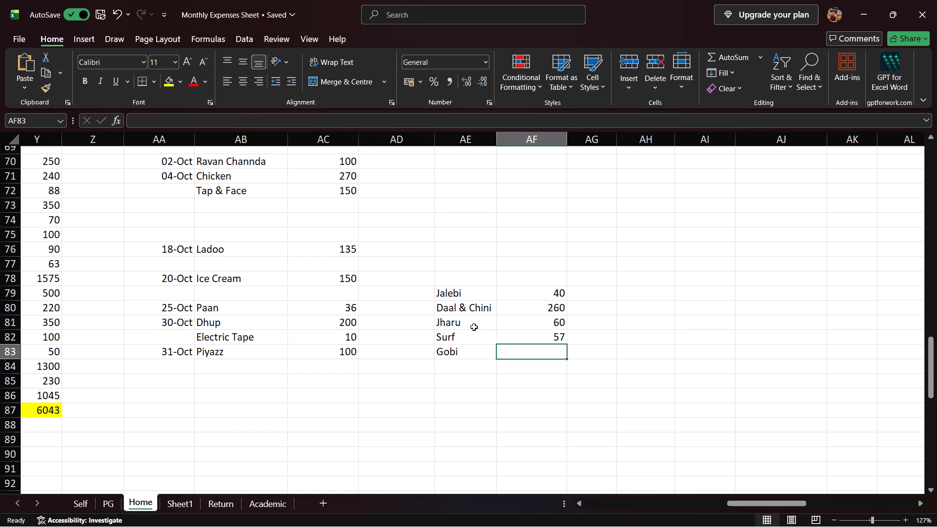
text(20)
key(Return)
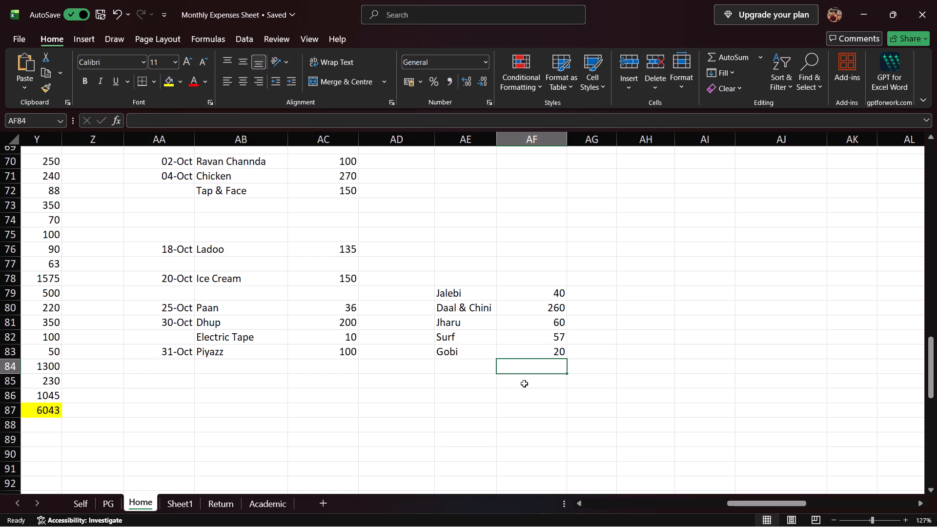
Total the new Home expenses in AF86 with a SUM formula over AF79:AF84.
click(541, 400)
key(equal)
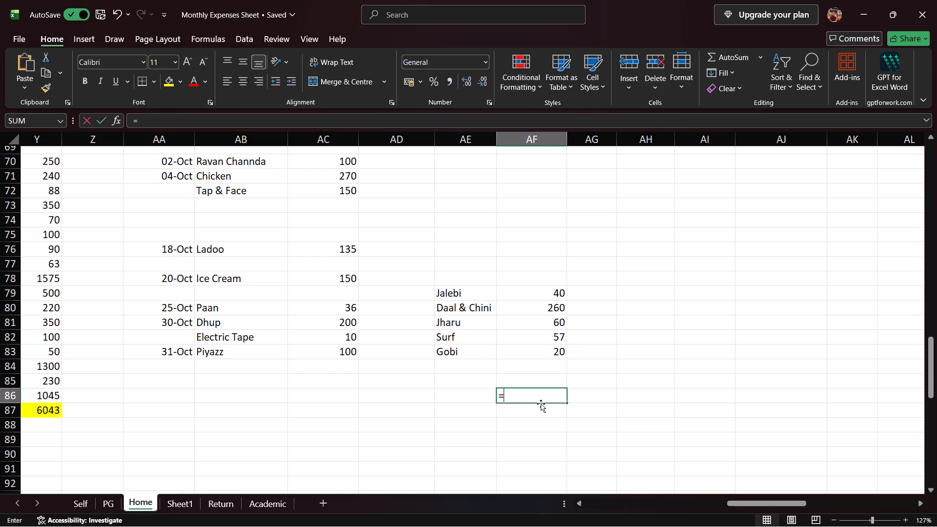
text(sum)
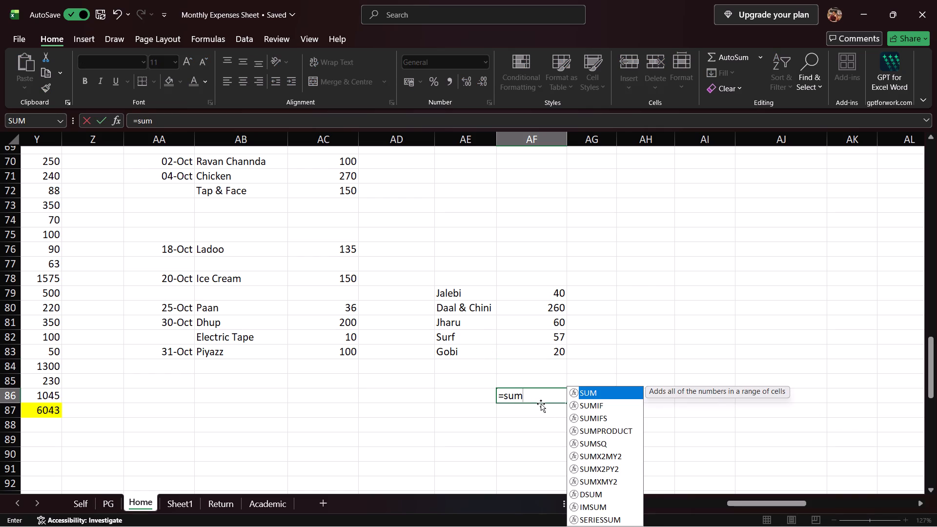
key(shift+parenleft)
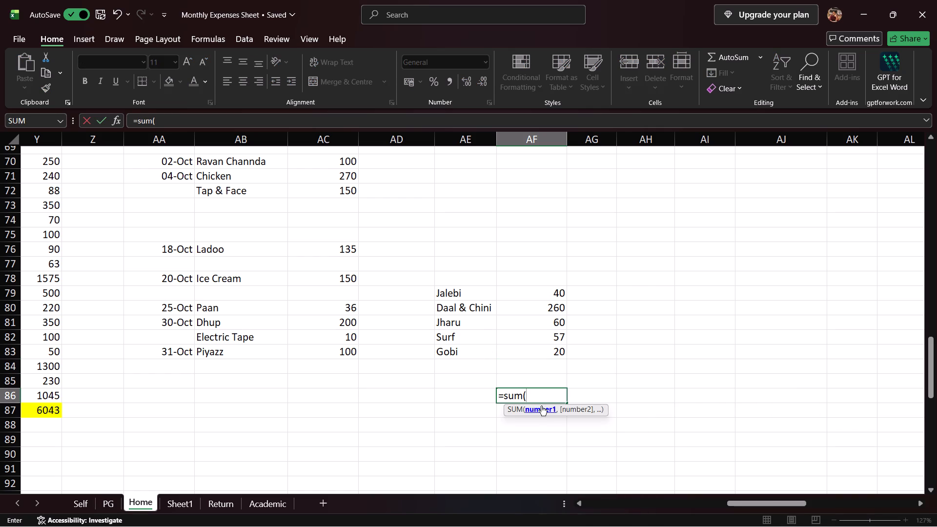
drag(527, 293, 555, 370)
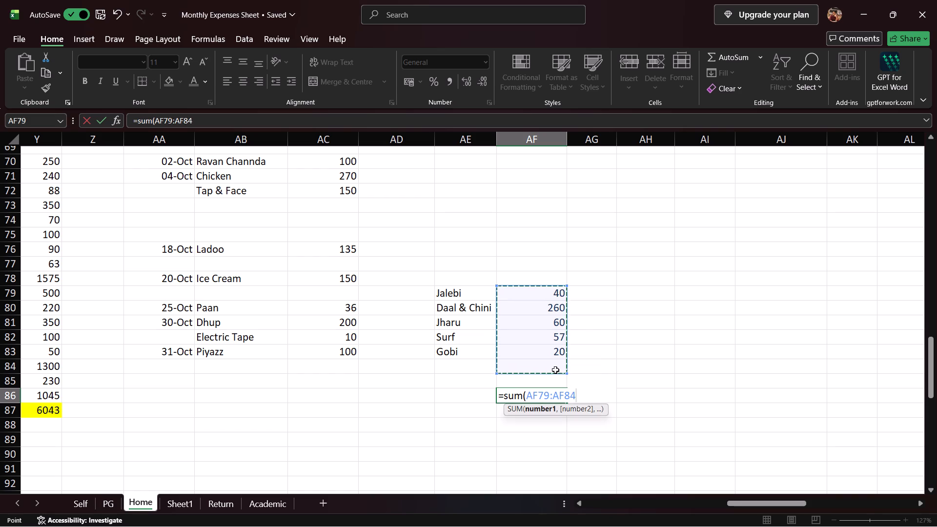
key(Return)
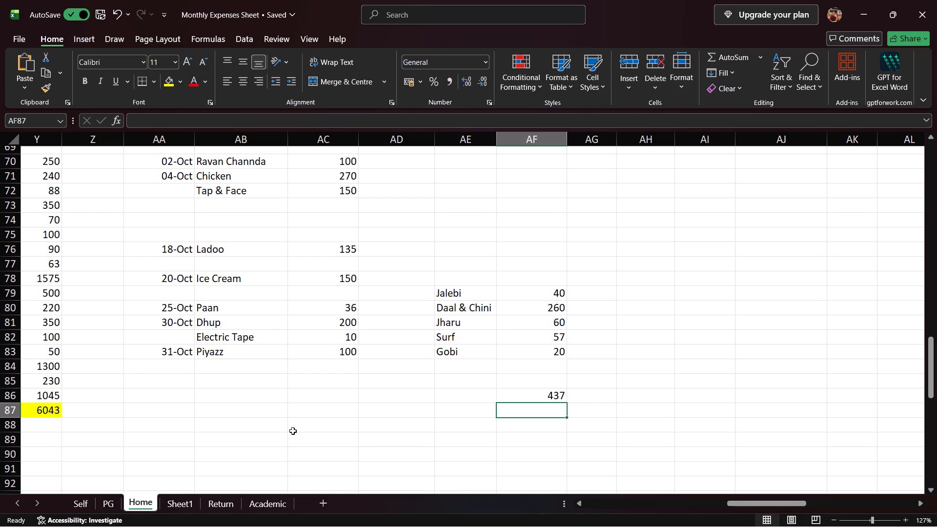
Look over the earlier expense lists and totals on the Home sheet around the new entries.
scroll(293, 431, down, 3)
scroll(294, 427, right, 1)
scroll(294, 427, up, 2)
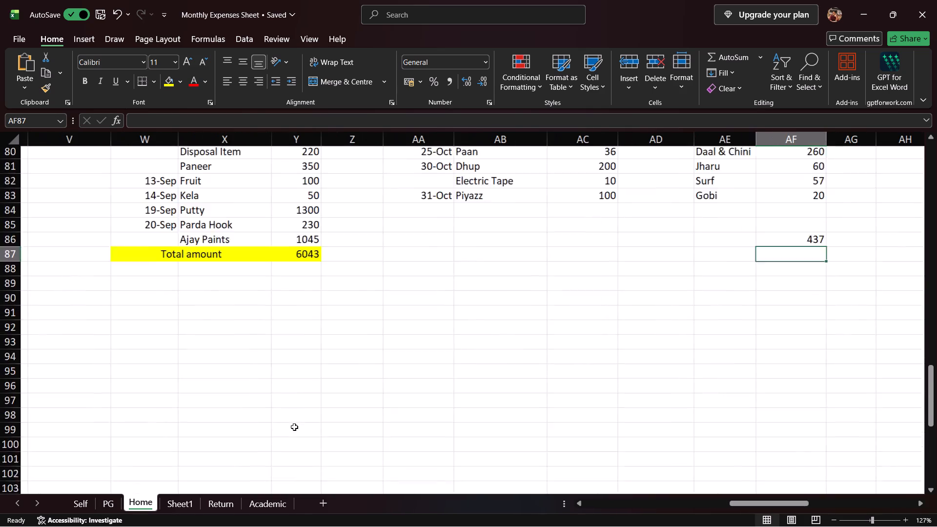
scroll(294, 427, up, 1)
scroll(294, 427, left, 1)
scroll(265, 440, down, 2)
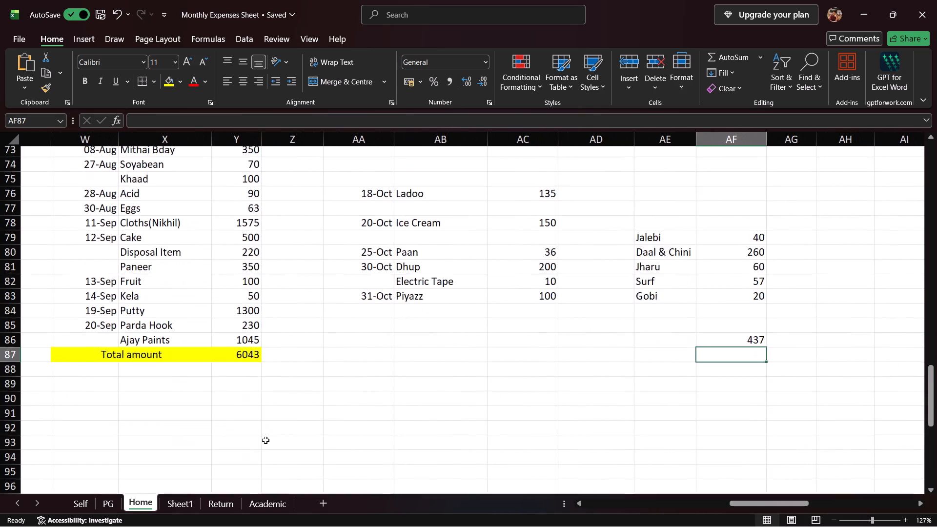
scroll(265, 440, down, 2)
scroll(265, 440, up, 5)
scroll(265, 440, down, 1)
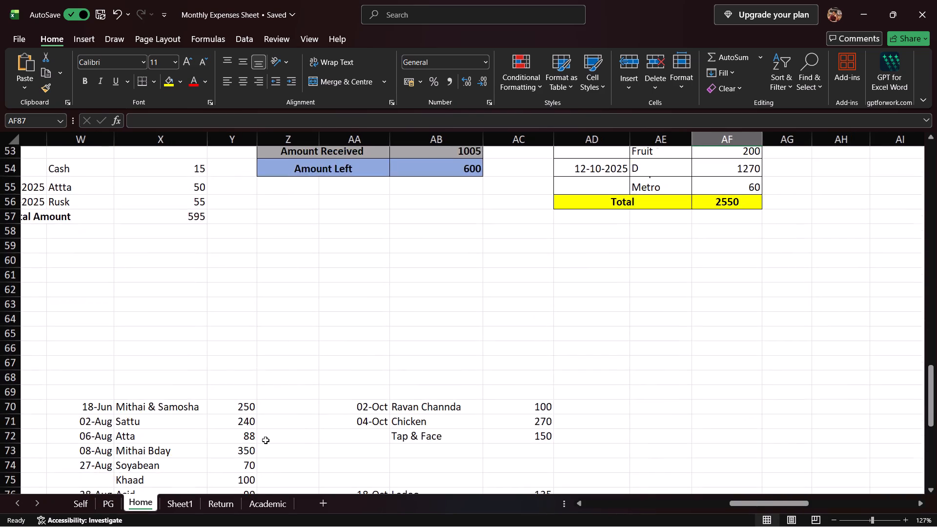
scroll(265, 440, down, 1)
On the PG sheet, add a 2 Nov expense for Chop Murhi of 70 in row 121, columns J to L.
click(113, 508)
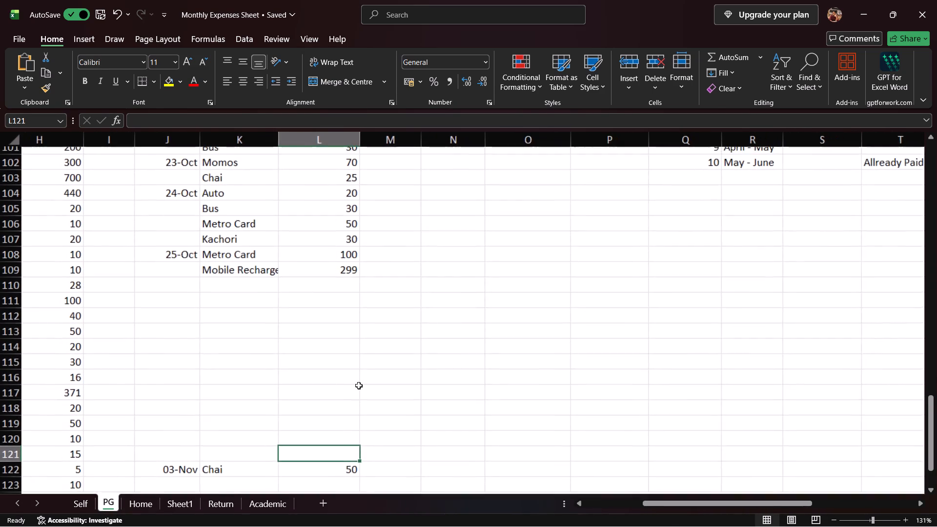
scroll(359, 388, down, 1)
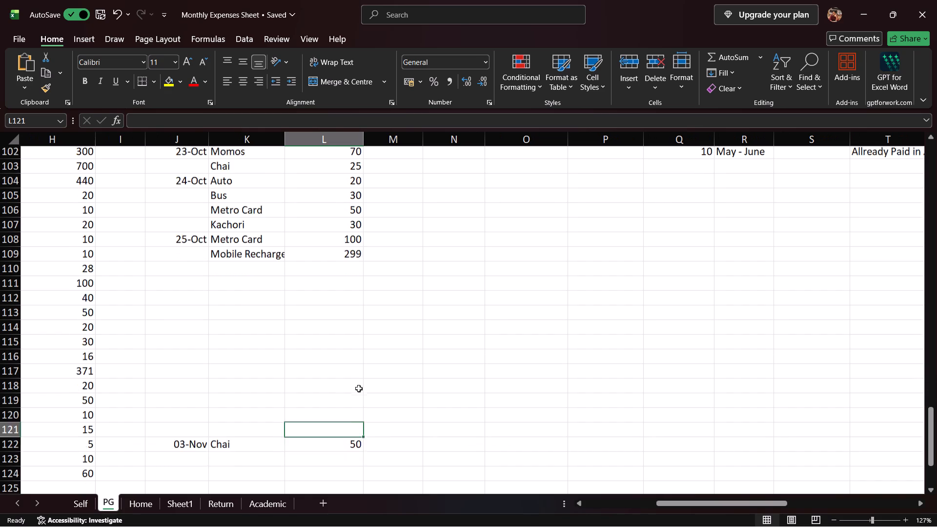
scroll(359, 388, down, 1)
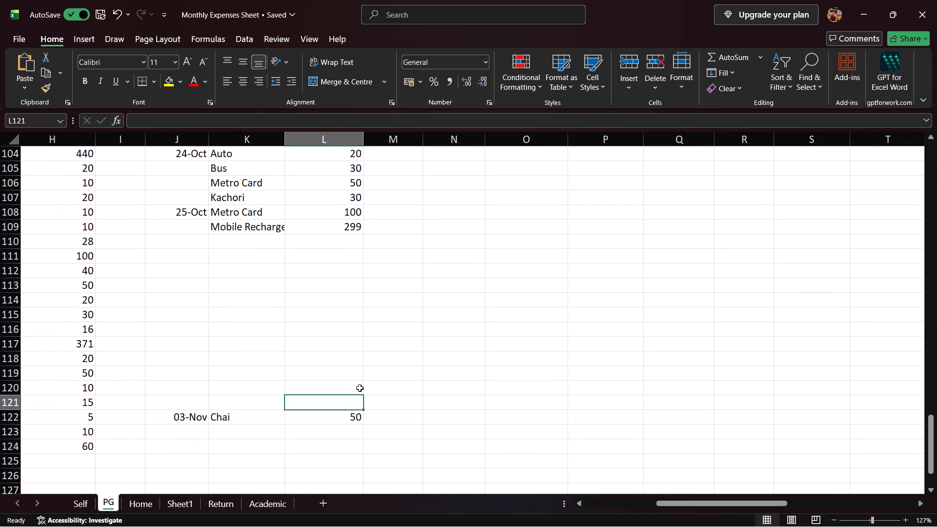
key(Left)
key(Left)
text(2 nob)
key(BackSpace)
key(v)
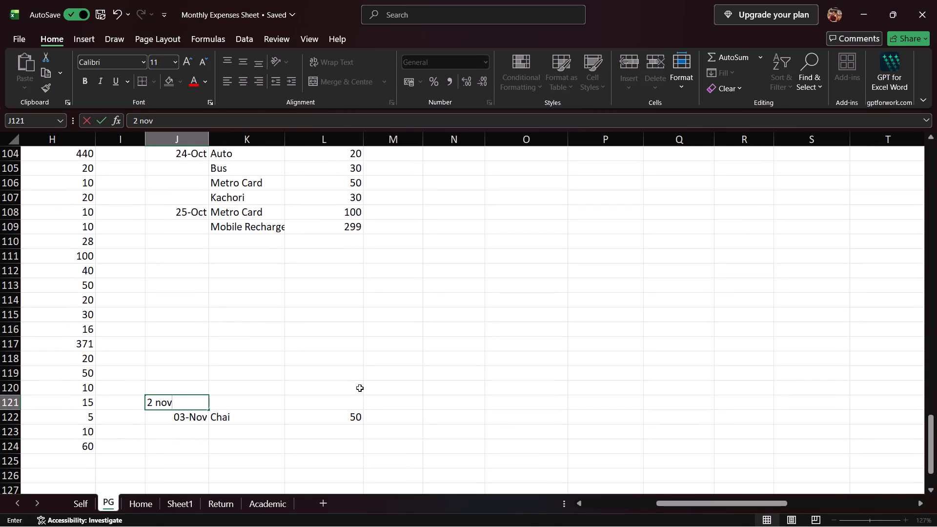
key(Right)
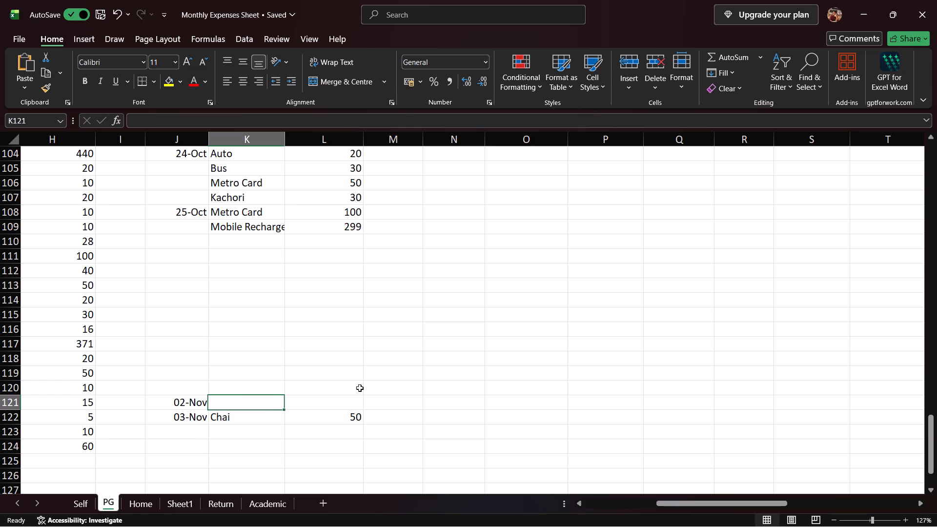
text(Chop Murhi)
key(Right)
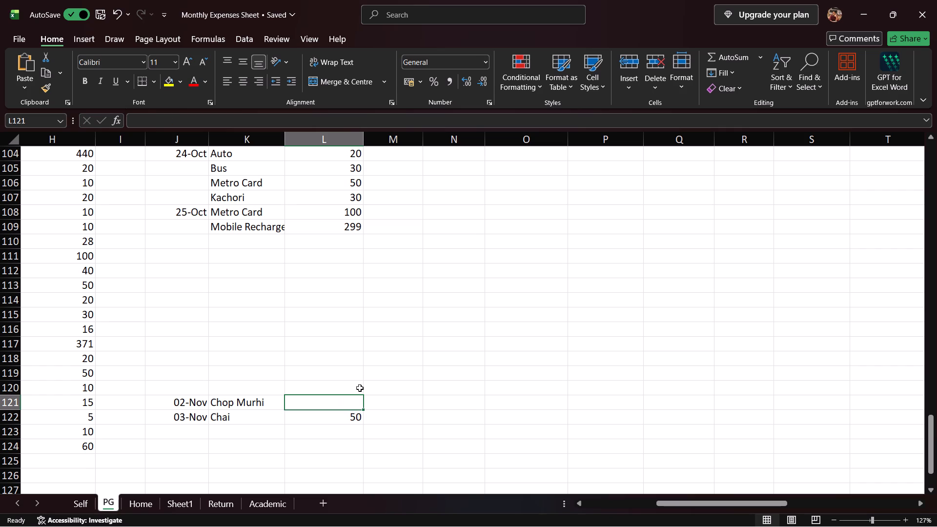
text(70)
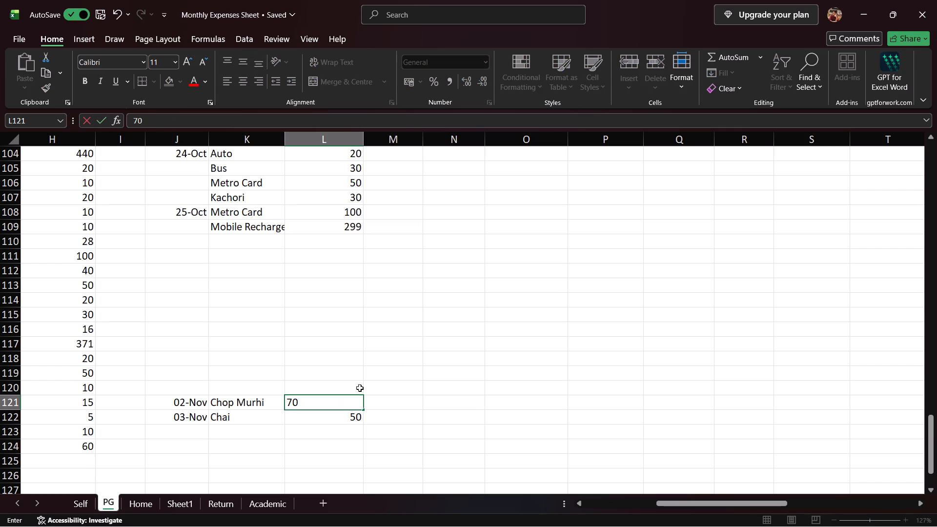
key(Return)
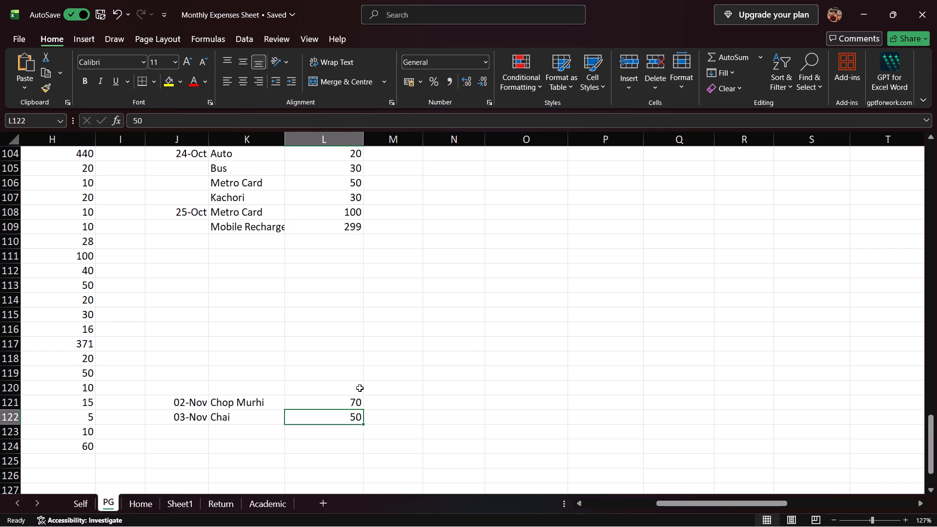
Enter the expense item Mislenicious in K120 with an amount of 100 in L120.
key(Up)
key(Up)
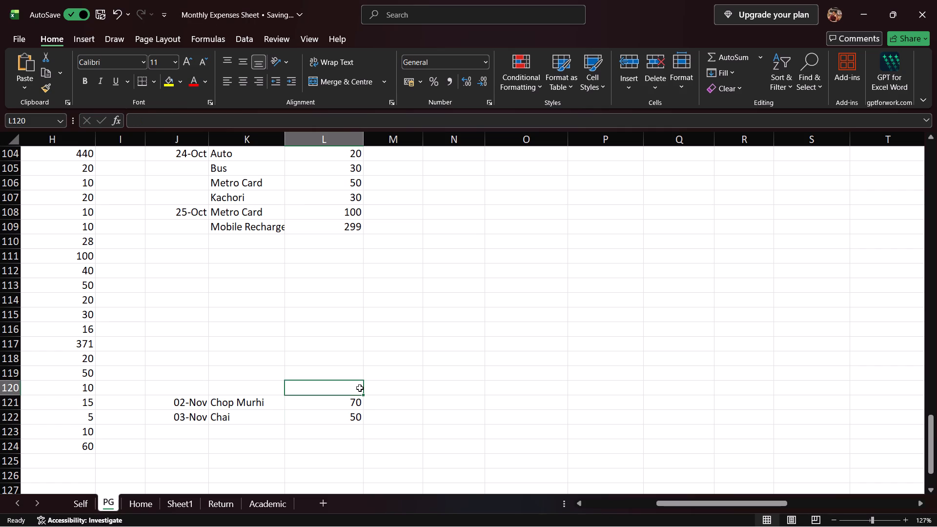
key(Left)
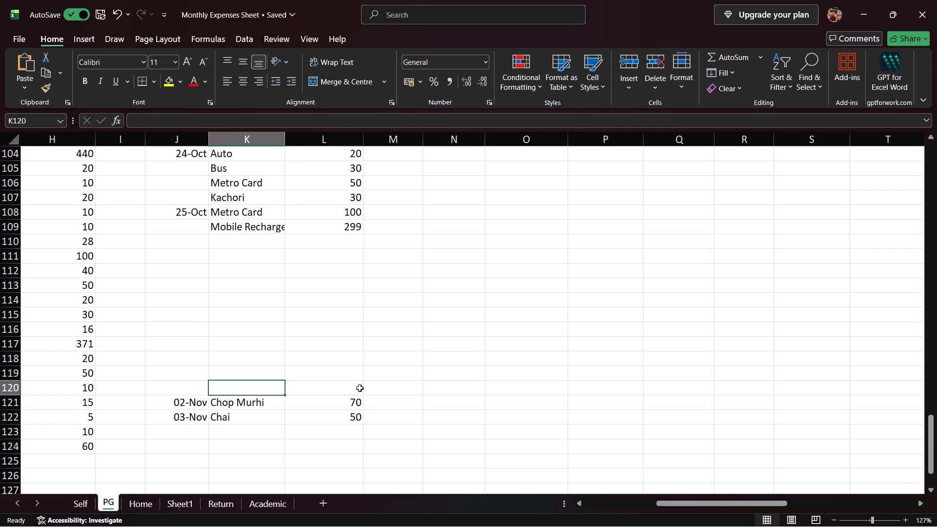
key(BackSpace)
text(IS)
key(BackSpace)
key(BackSpace)
text(is)
text(le)
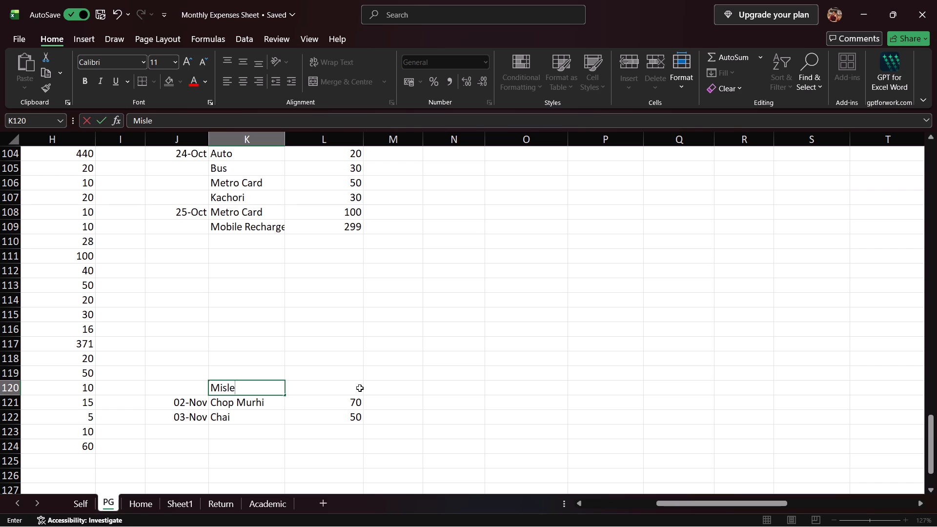
text(nicio)
text(urt)
key(BackSpace)
key(s)
key(BackSpace)
key(BackSpace)
key(s)
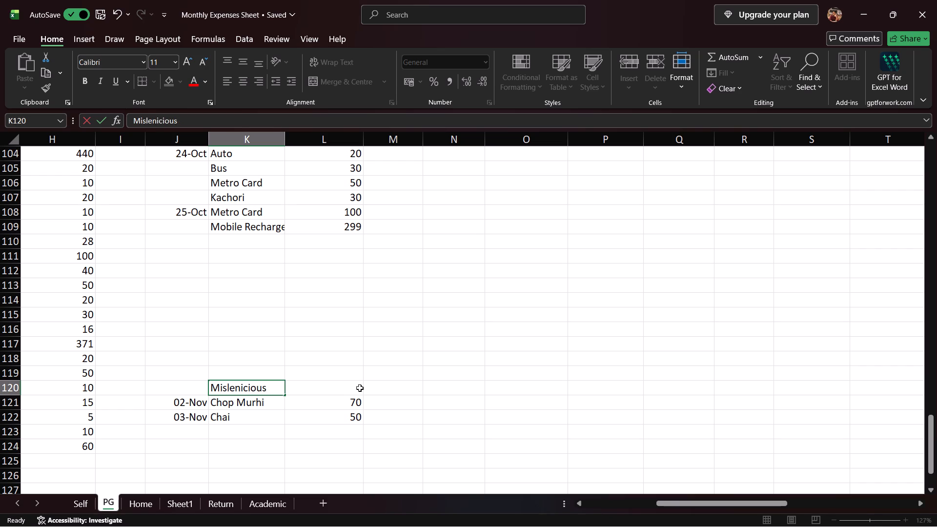
key(Right)
text(100)
key(Return)
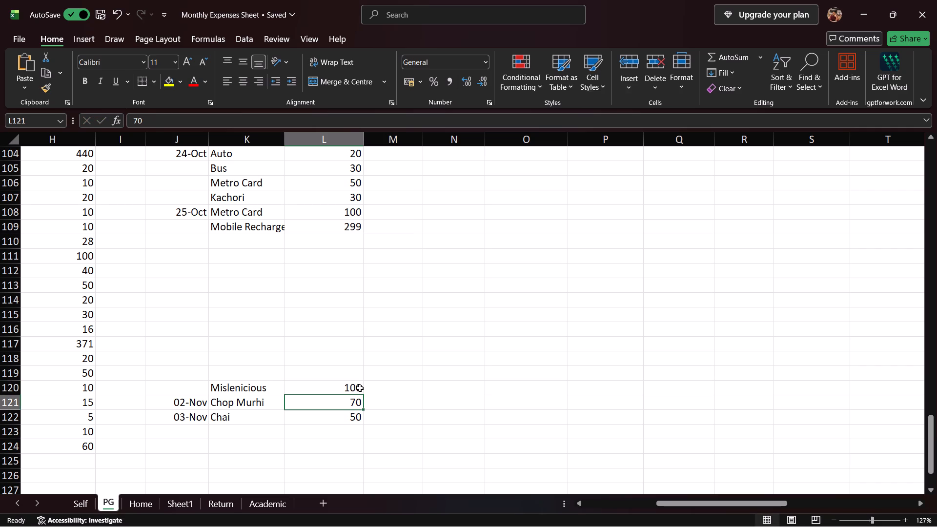
Move the 02-Nov date from J121 up to J120, beside the Mislenicious entry.
key(Left)
key(Left)
key(ctrl+x)
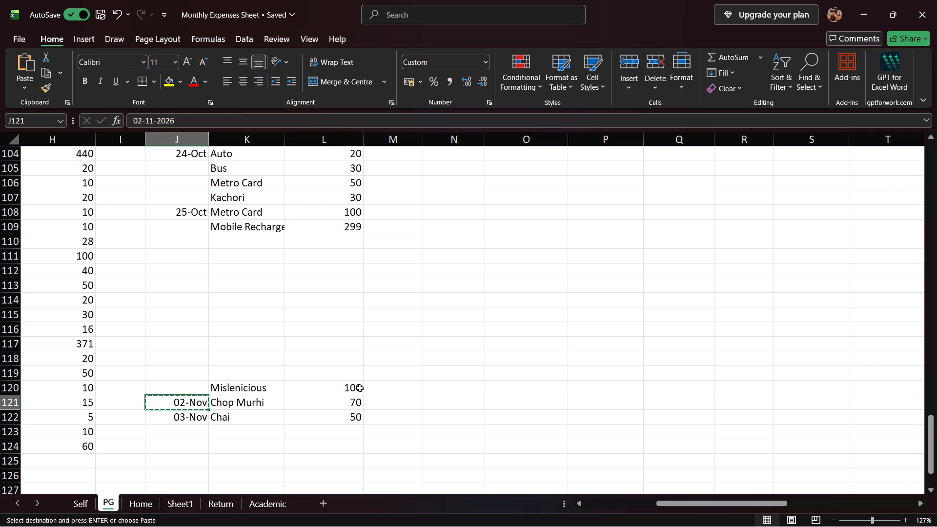
key(Up)
key(ctrl+v)
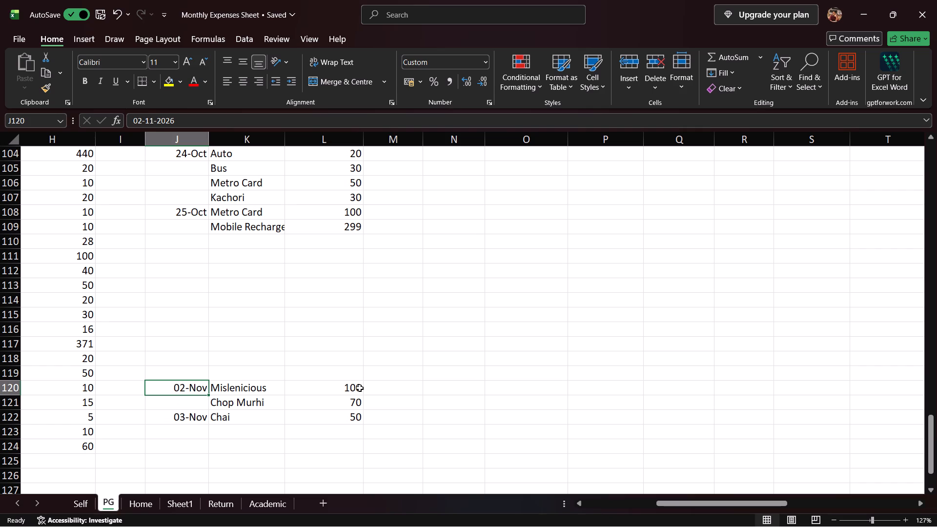
Enter the date 1 Nov in J119 and the expense item Train in K119.
key(Up)
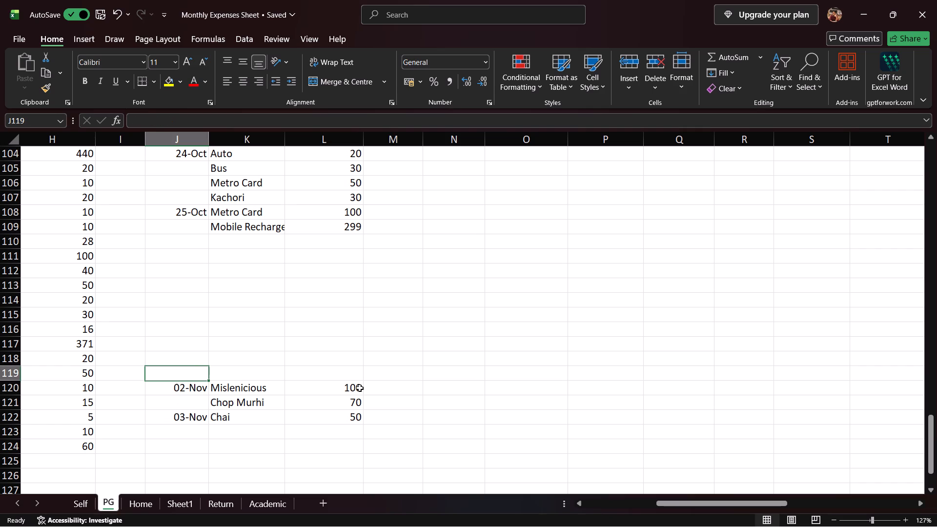
text(1 nob)
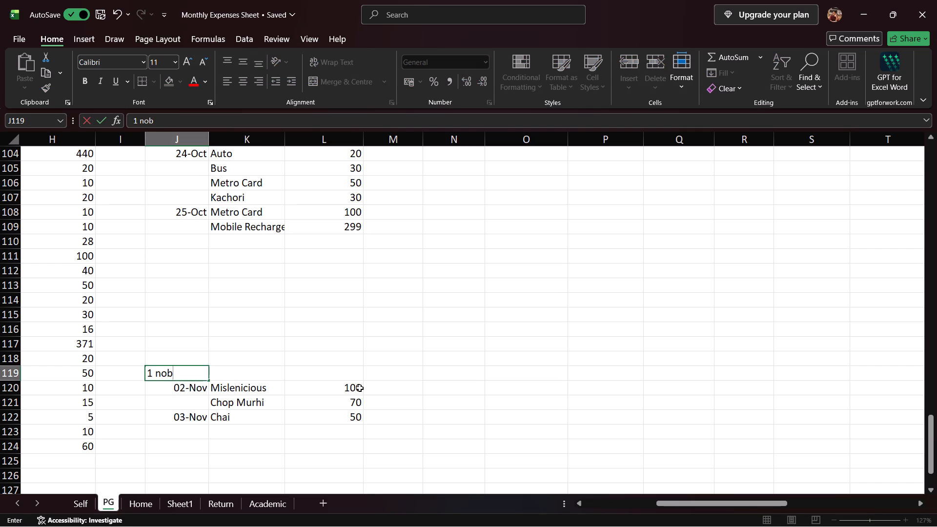
key(Insert)
key(BackSpace)
key(v)
key(Right)
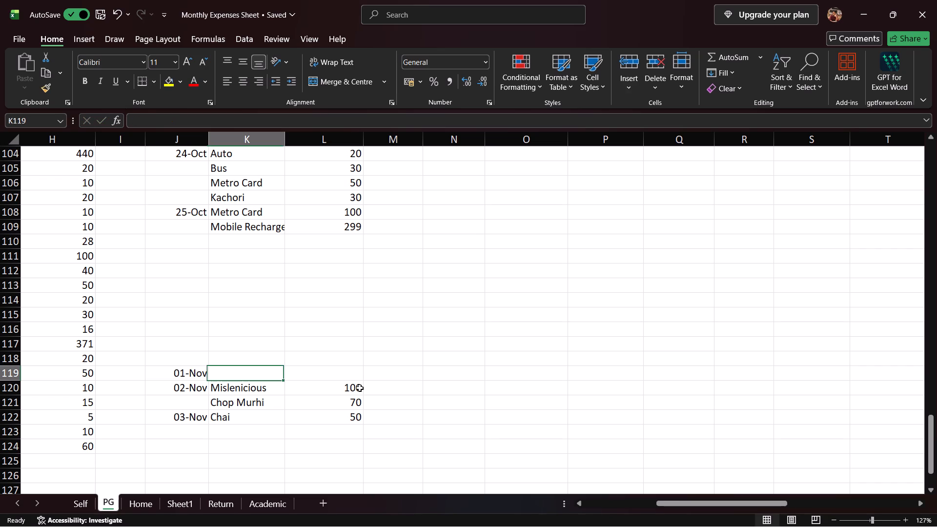
text(Train)
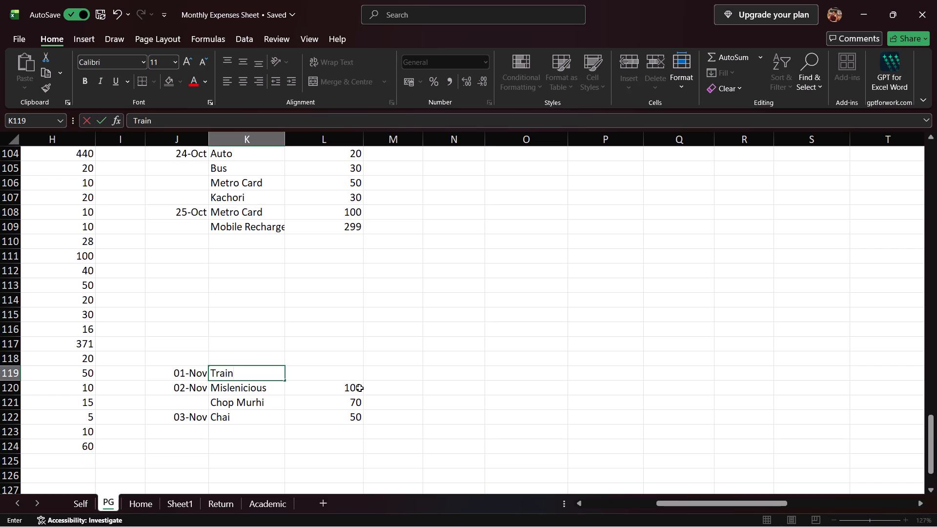
key(Right)
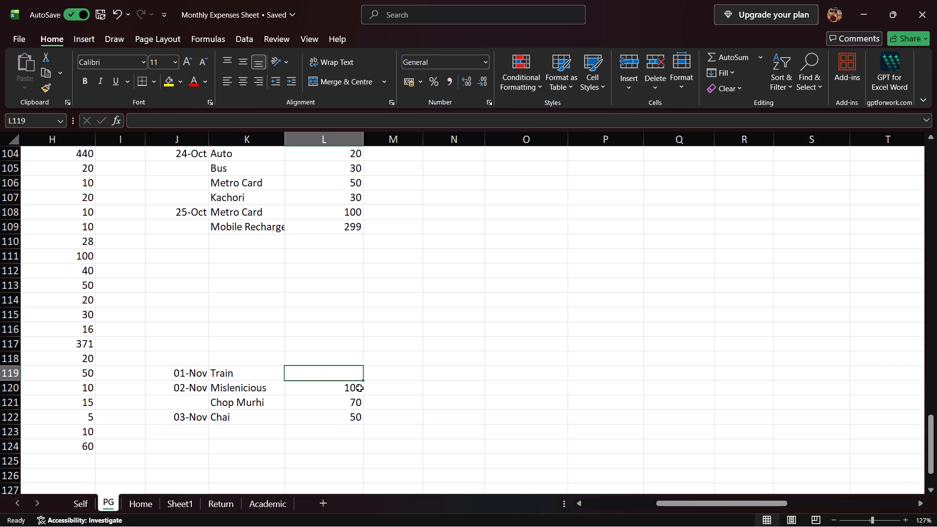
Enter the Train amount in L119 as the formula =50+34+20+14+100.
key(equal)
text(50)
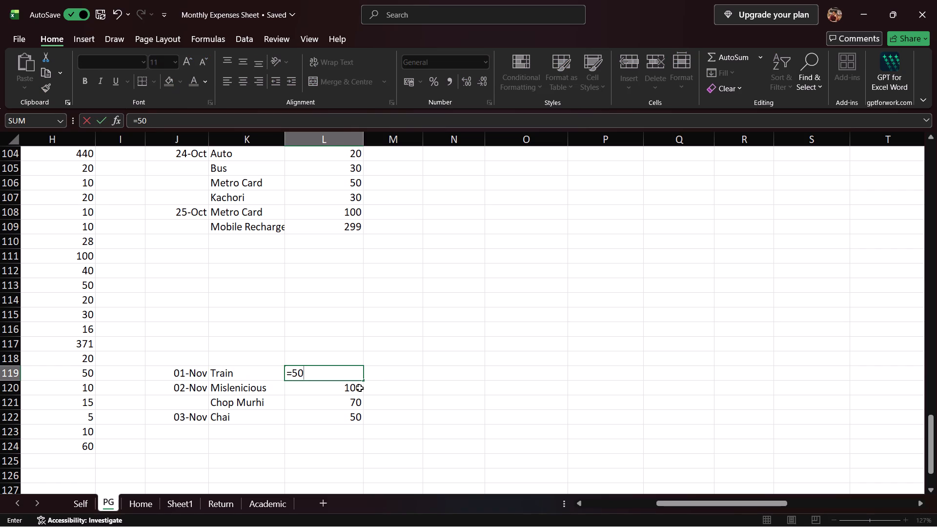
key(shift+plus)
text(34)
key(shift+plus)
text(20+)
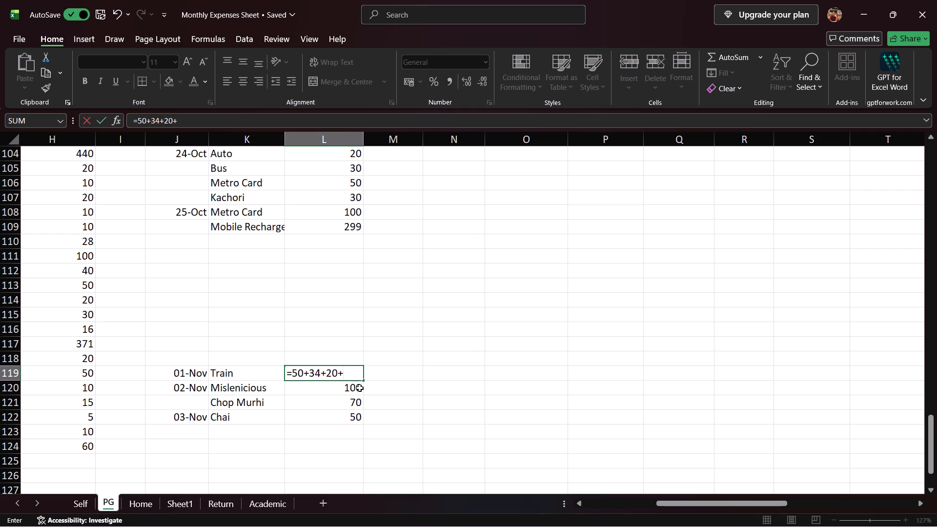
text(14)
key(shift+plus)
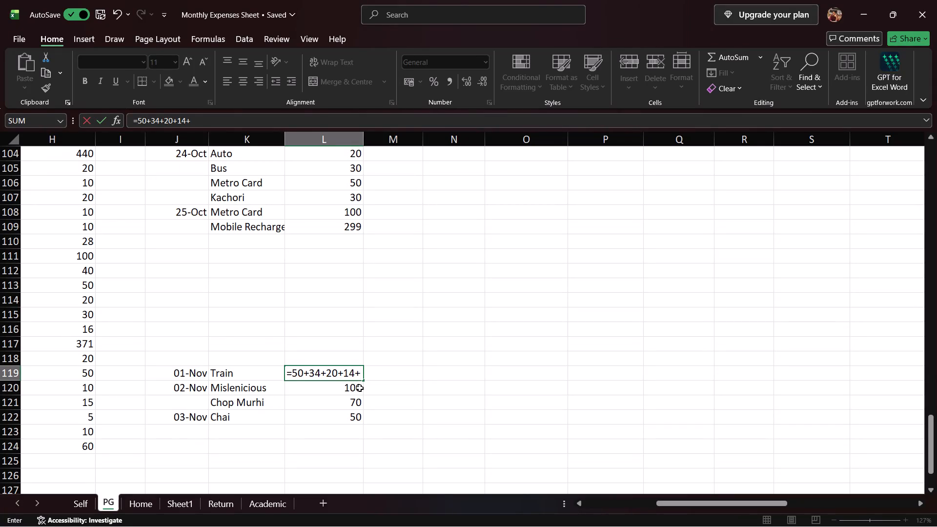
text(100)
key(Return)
Replace the Train amount in L119 with 300.
key(Up)
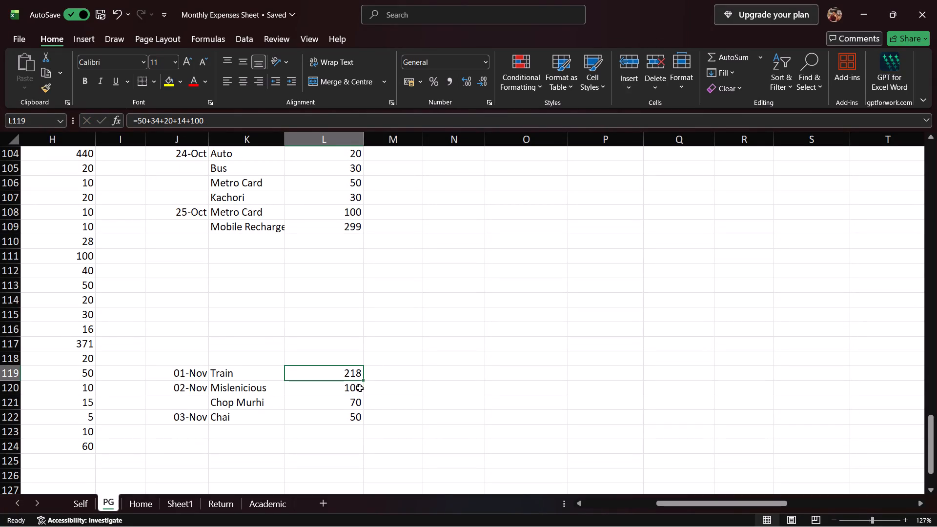
key(BackSpace)
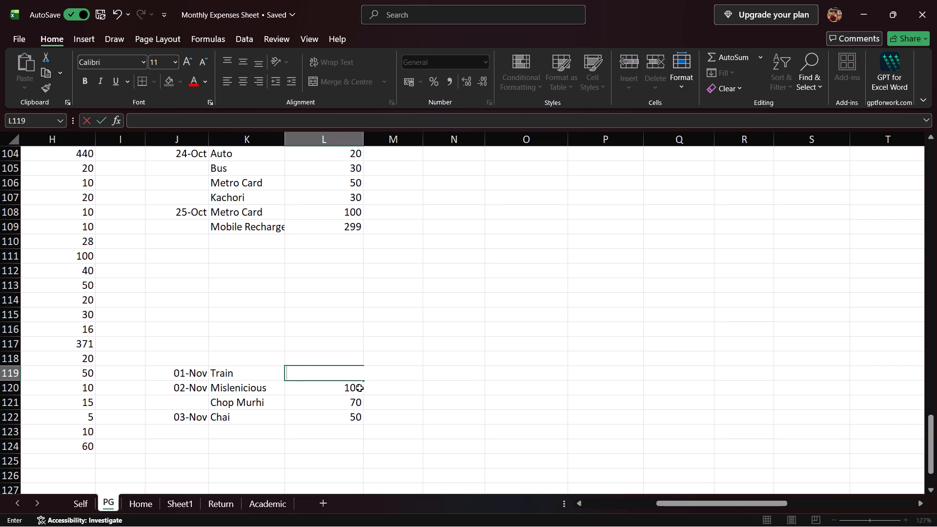
text(300)
key(Return)
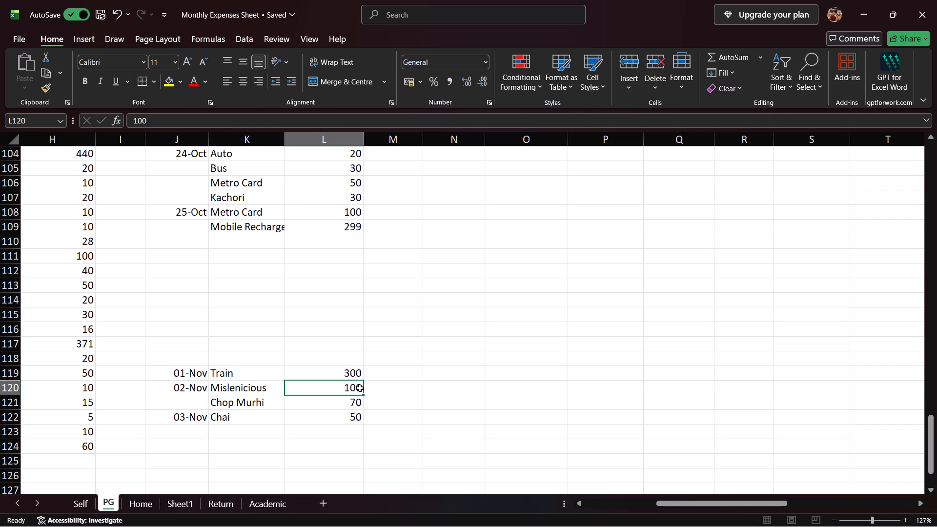
Add a 31 Oct expense for Namkeen of 60 in row 117, columns J to L.
key(Up)
key(Up)
key(Left)
key(Left)
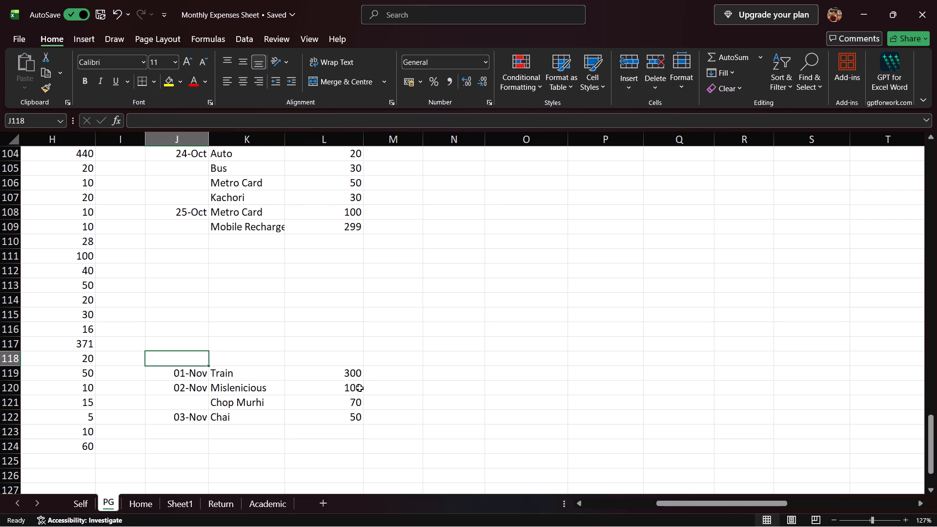
key(Up)
key(3)
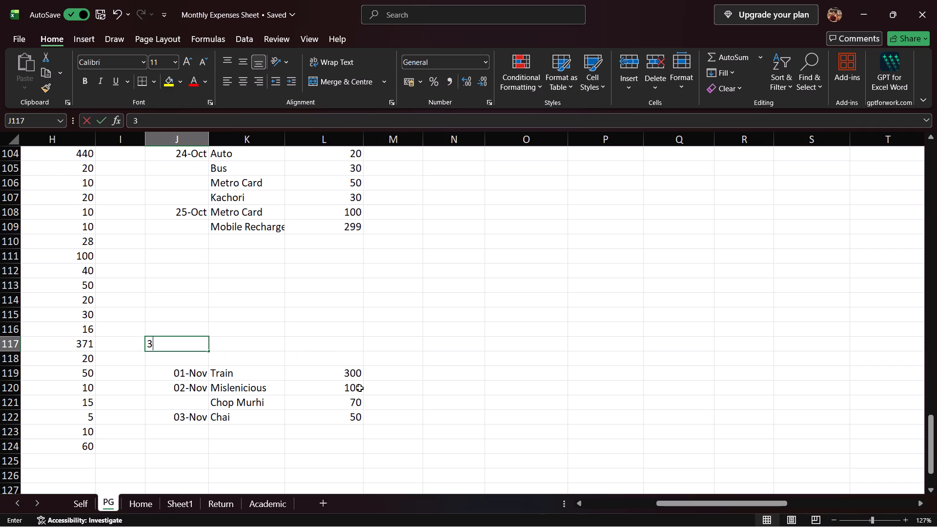
text(1)
key(space)
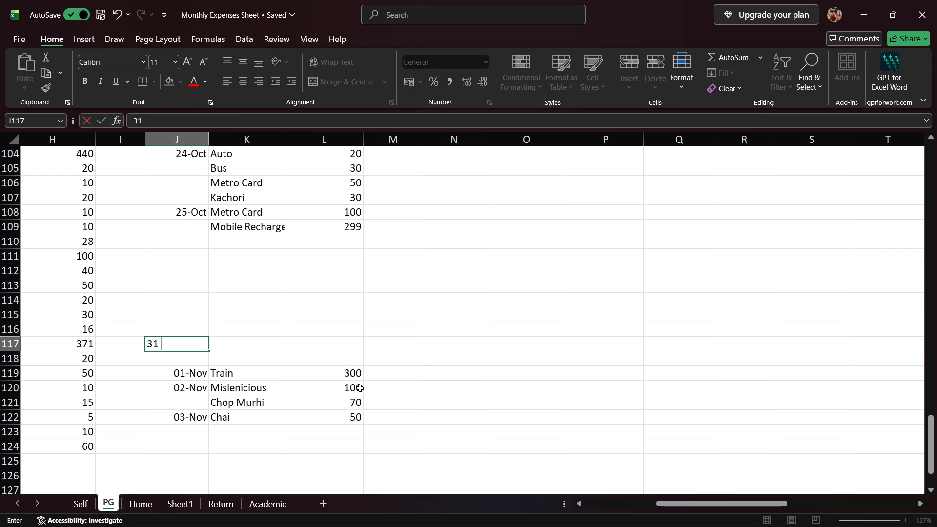
text(oct)
key(Right)
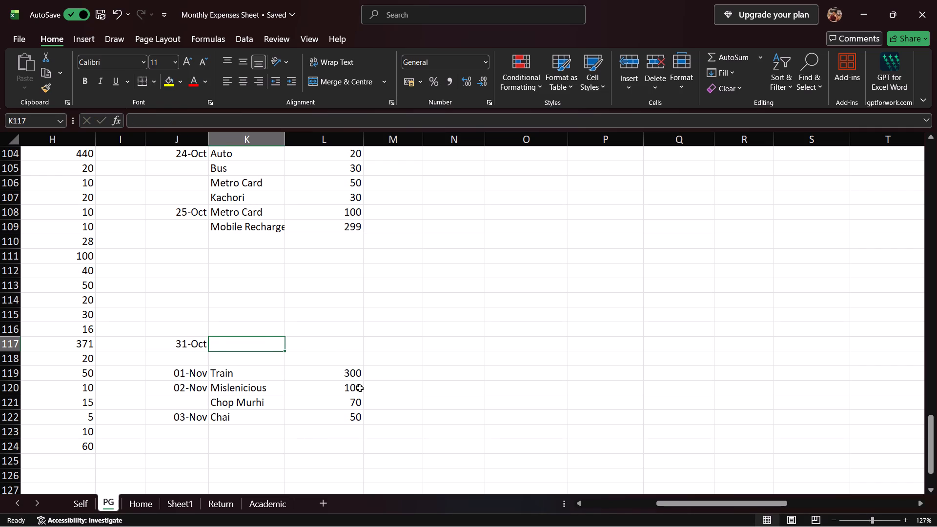
text(Namek)
key(BackSpace)
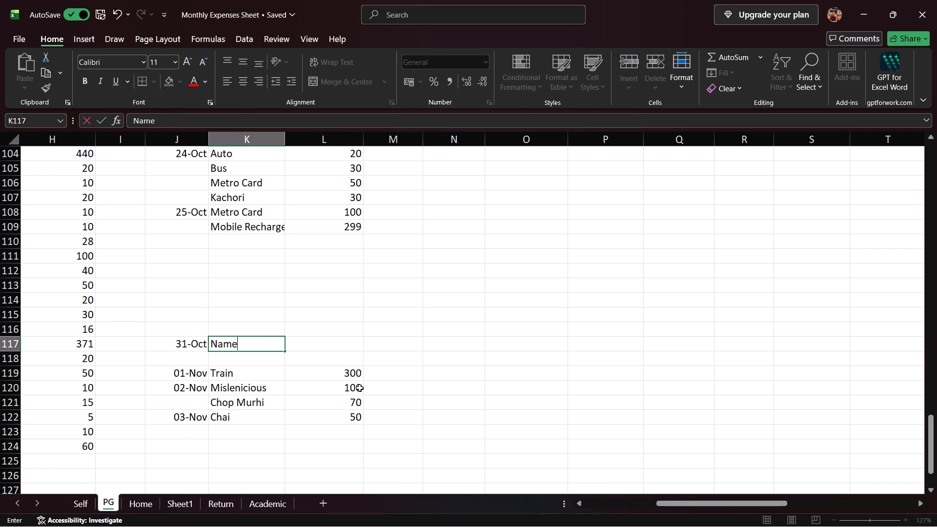
key(BackSpace)
text(keen)
key(Right)
text(60)
key(Return)
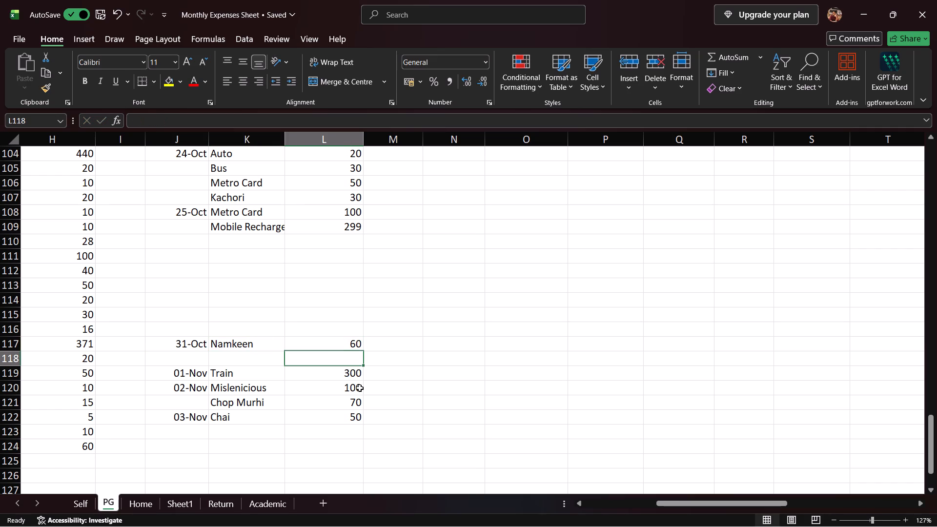
Add a Medicine expense of 60 in K118 and L118, below the Namkeen entry.
key(Left)
key(shift+less)
key(BackSpace)
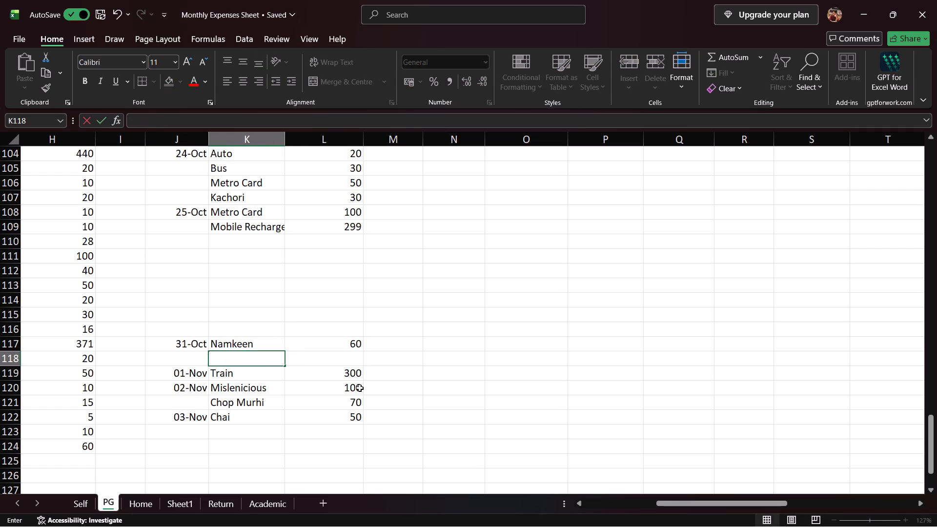
key(shift+e)
key(BackSpace)
key(shift+m)
key(BackSpace)
text(ec)
key(BackSpace)
text(dicime)
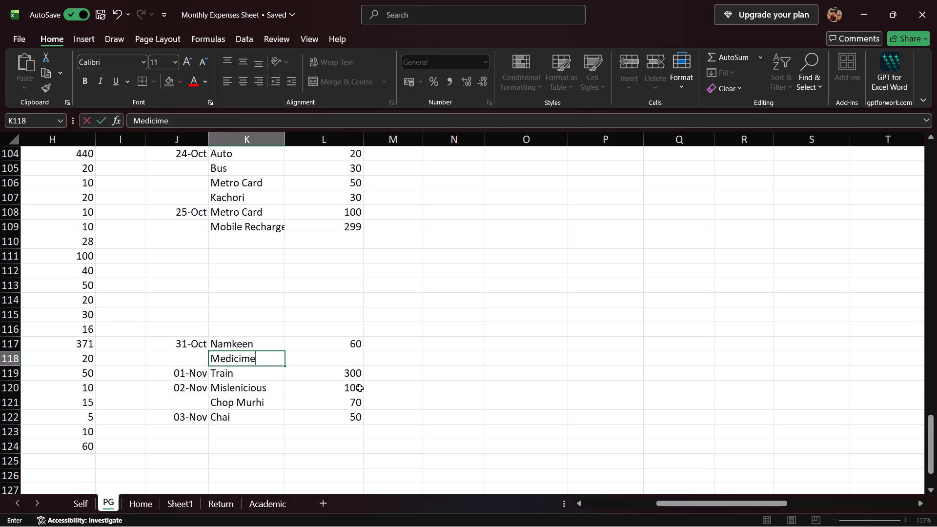
key(BackSpace)
key(BackSpace)
text(ne)
key(Right)
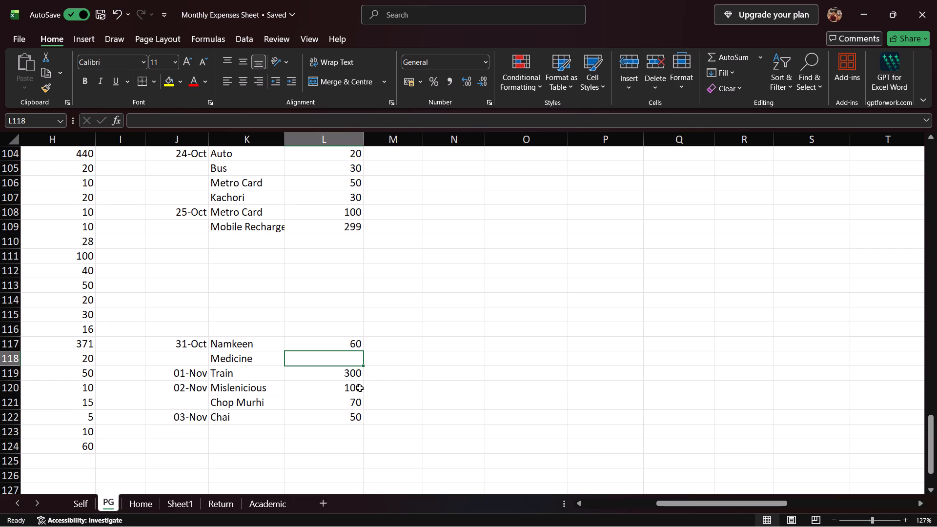
text(60)
key(Return)
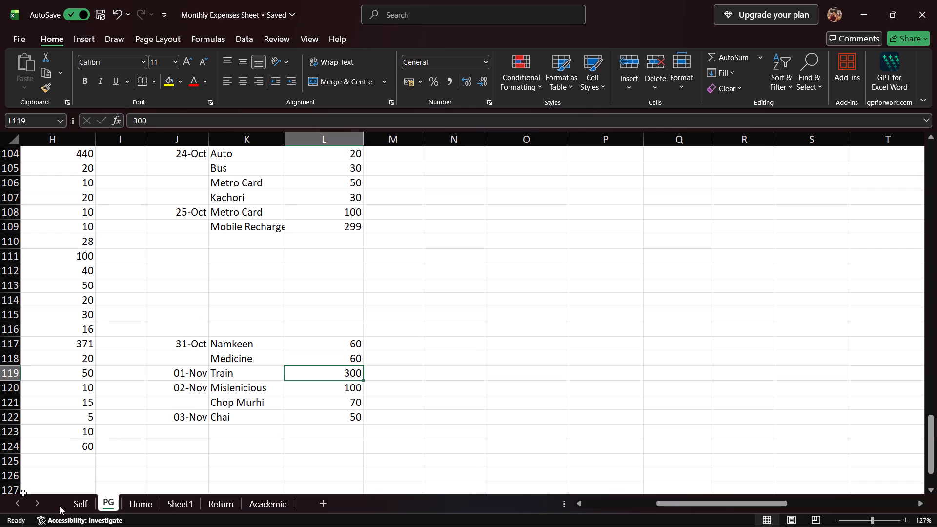
Examine the October expense entries in columns AA to AC of the Home sheet.
click(137, 506)
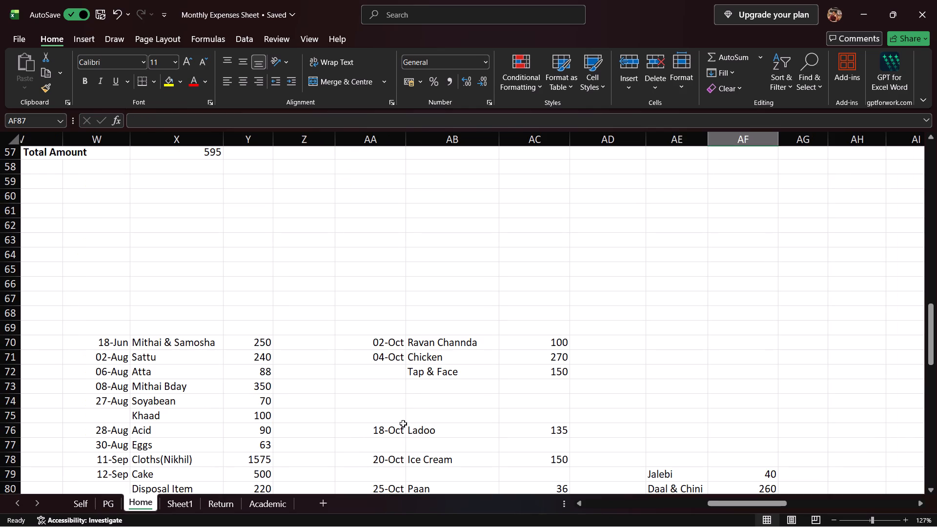
scroll(464, 392, up, 3)
scroll(464, 392, down, 2)
scroll(518, 399, down, 2)
scroll(519, 400, up, 1)
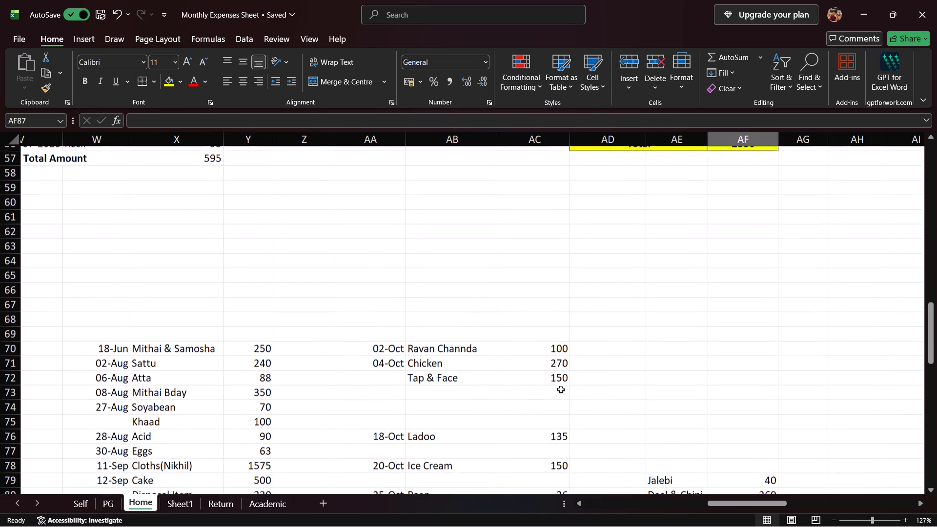
drag(934, 342, 936, 366)
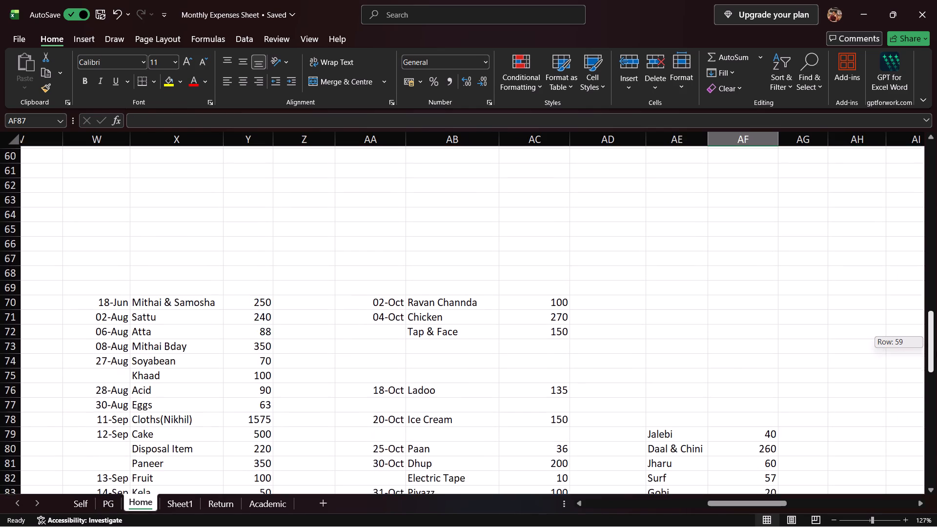
drag(936, 366, 936, 366)
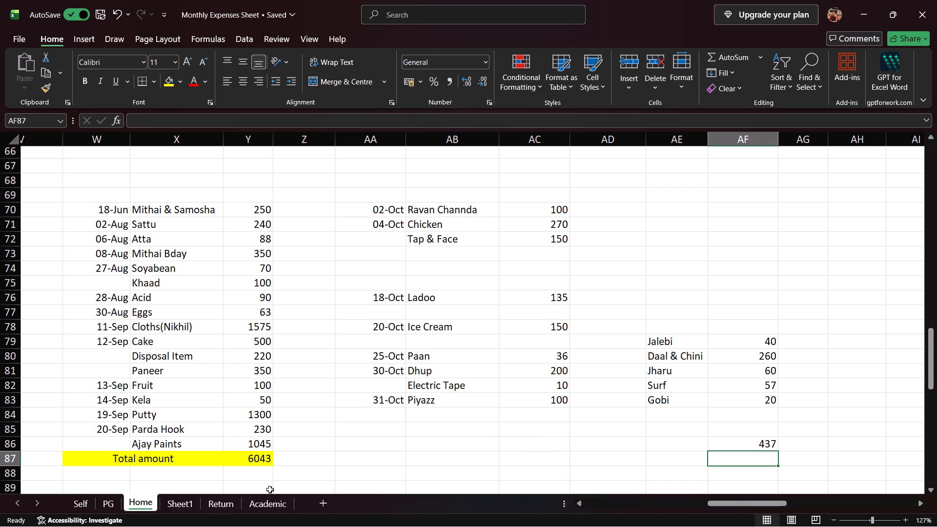
On the PG sheet, add a 30 Oct expense for Gol Gappe in row 115, with the amount as =20+40 in L115.
click(114, 503)
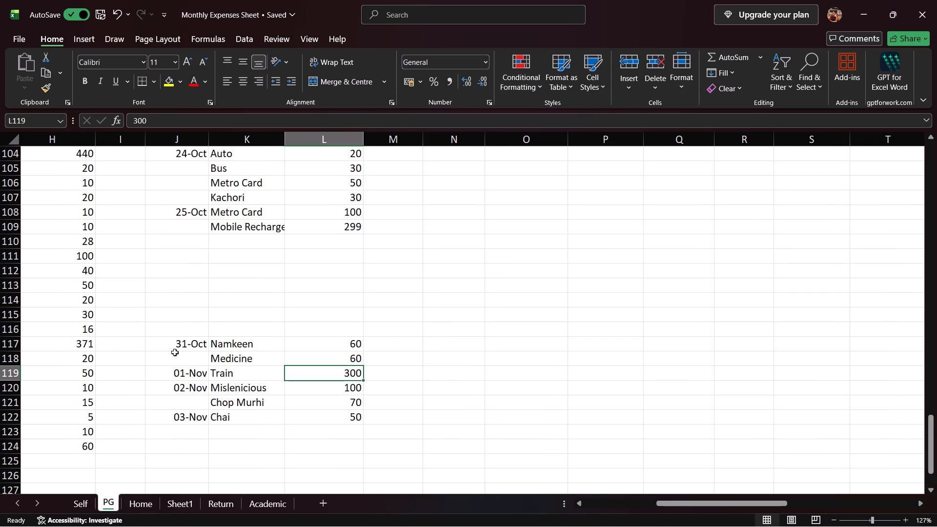
click(199, 318)
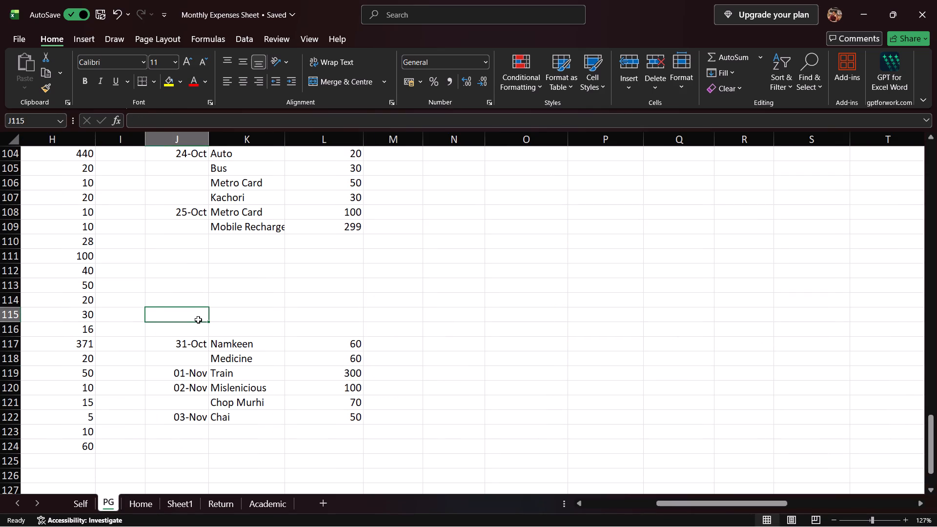
text(30 oct)
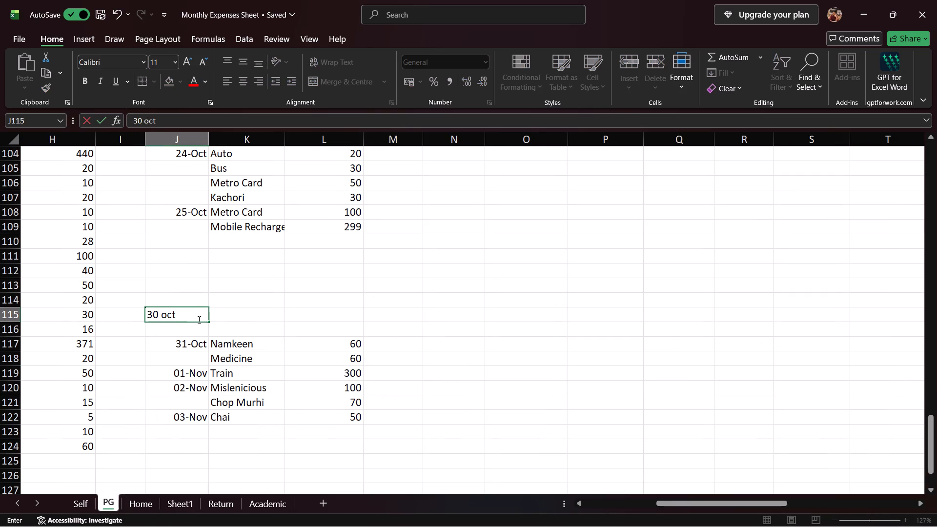
key(Right)
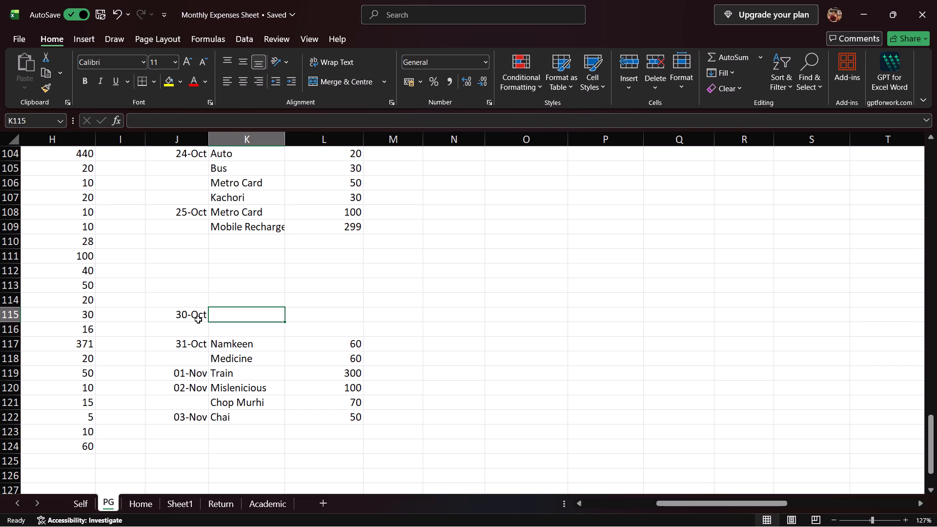
text(Gl)
key(BackSpace)
text(ol Gappe)
key(Right)
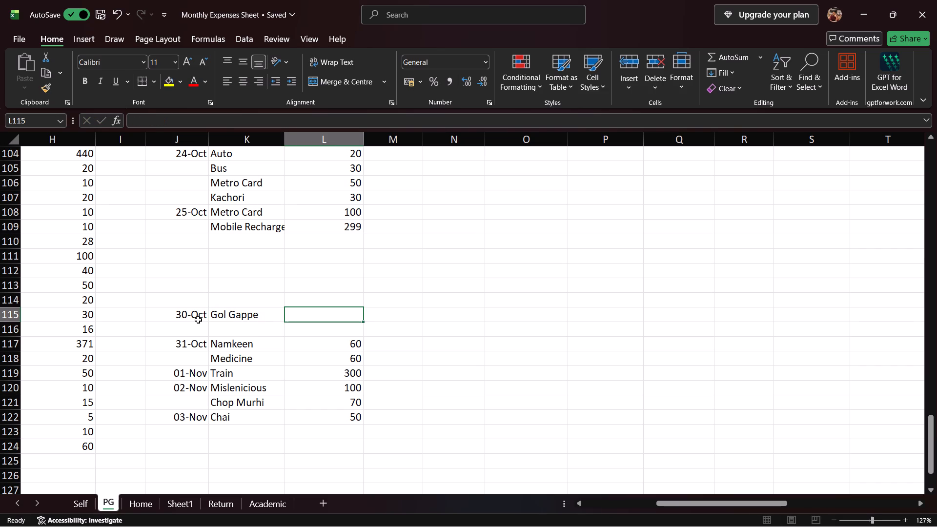
text(=20)
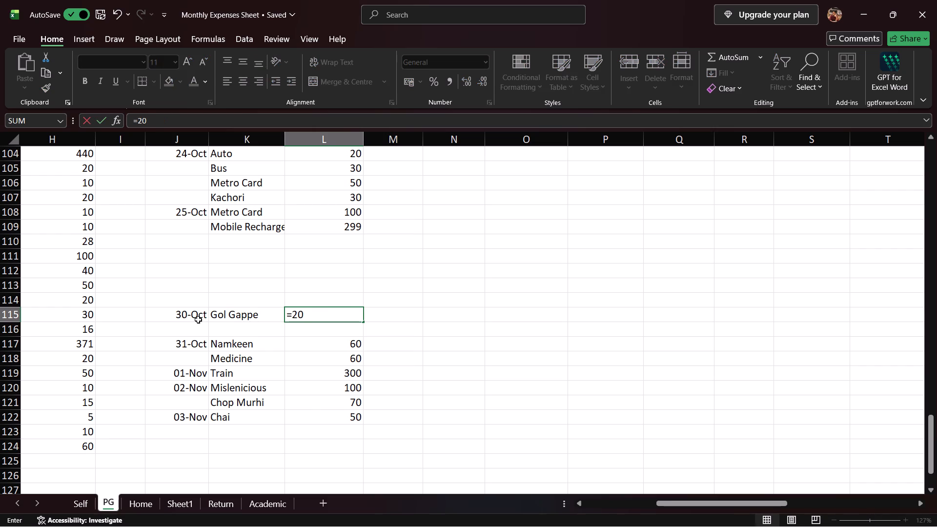
key(shift+plus)
text(40)
key(Return)
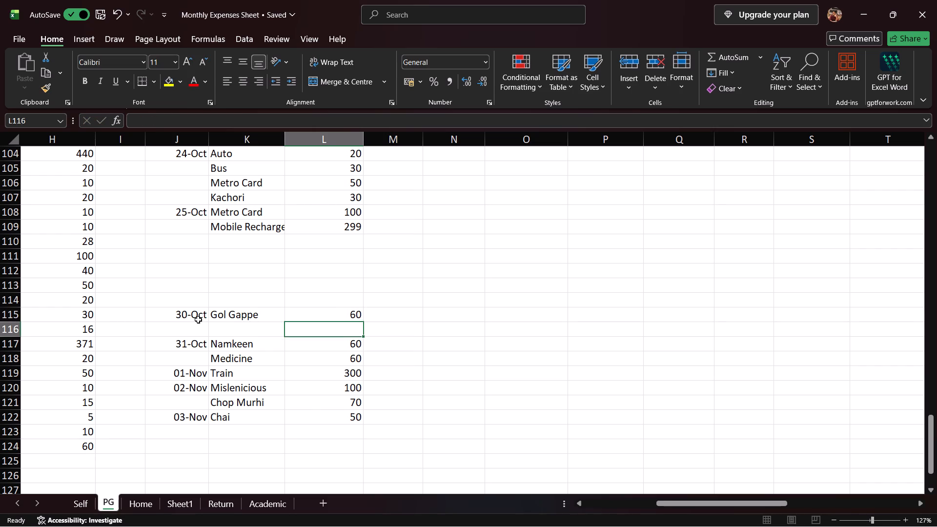
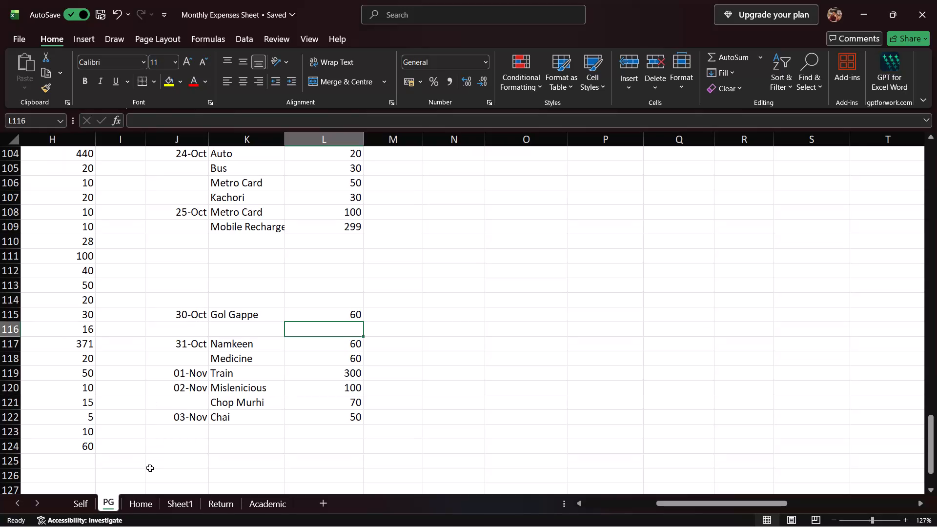
On the PG sheet, add a 29 Oct expense for Momos of 30 in row 114, columns J to L.
click(139, 503)
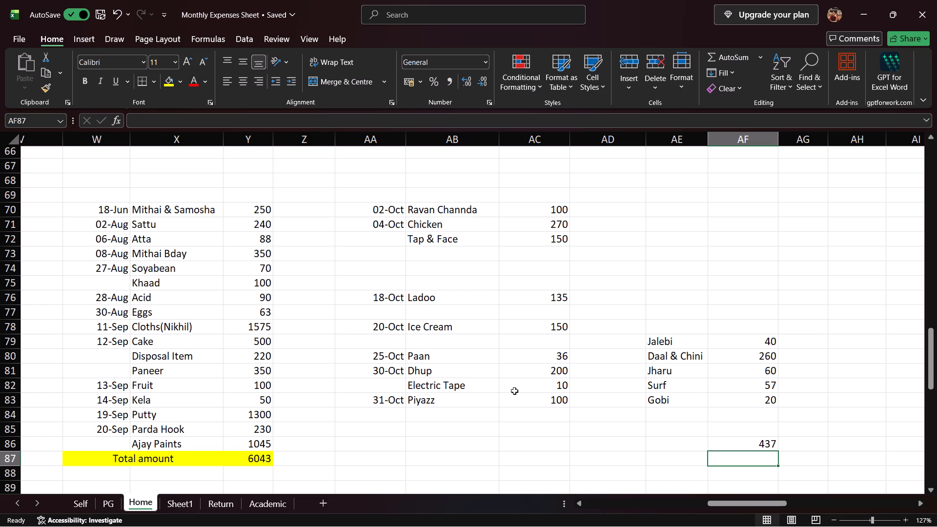
click(106, 507)
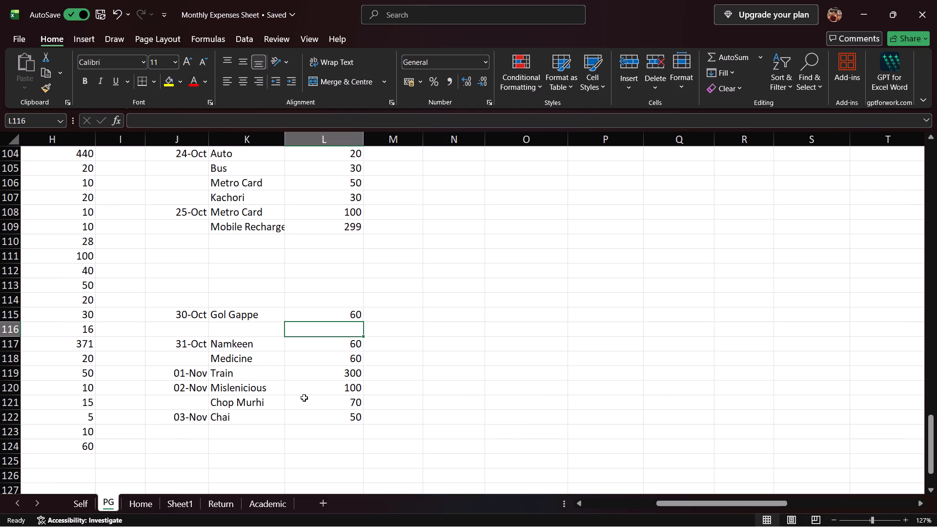
click(190, 301)
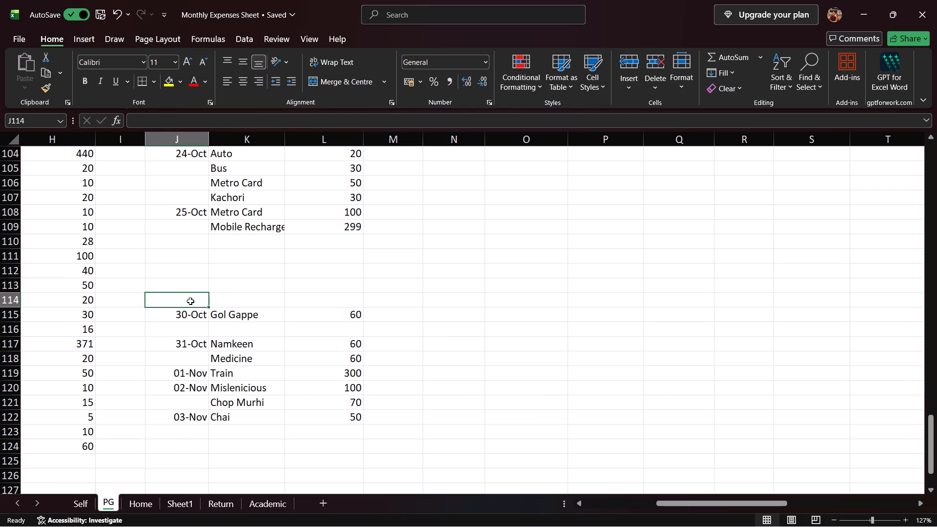
text(29 oct)
key(Right)
text(Momos)
key(Right)
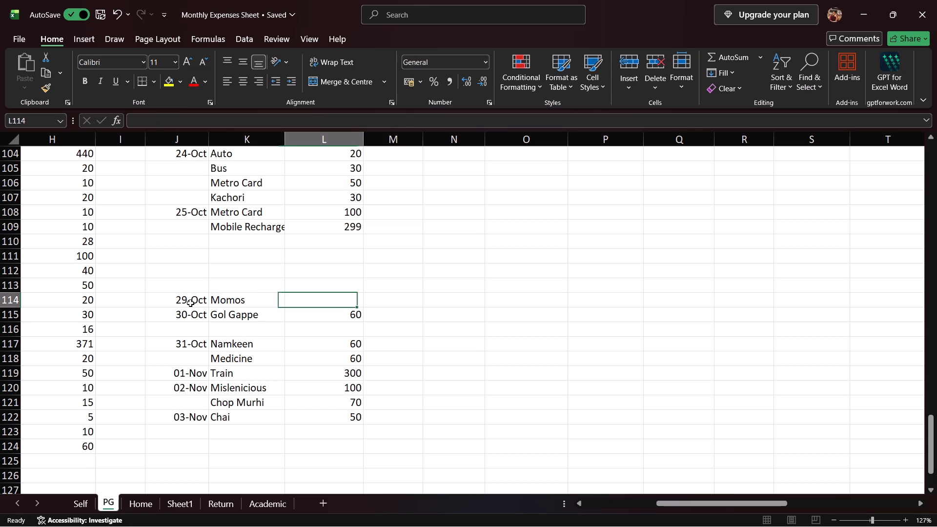
text(30)
key(Return)
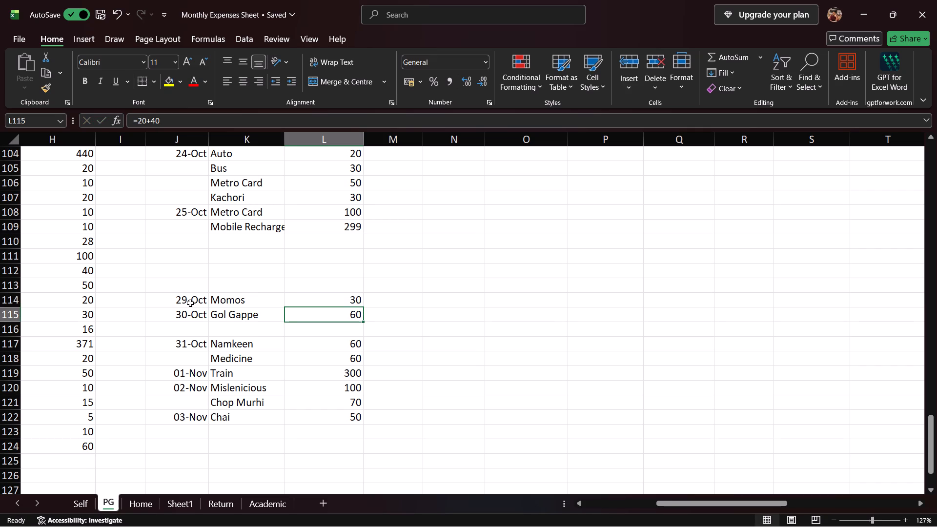
Add a Metro Ticket expense of 44 in row 113 and move the 29 Oct date up from J114 to J113.
key(Left)
key(Up)
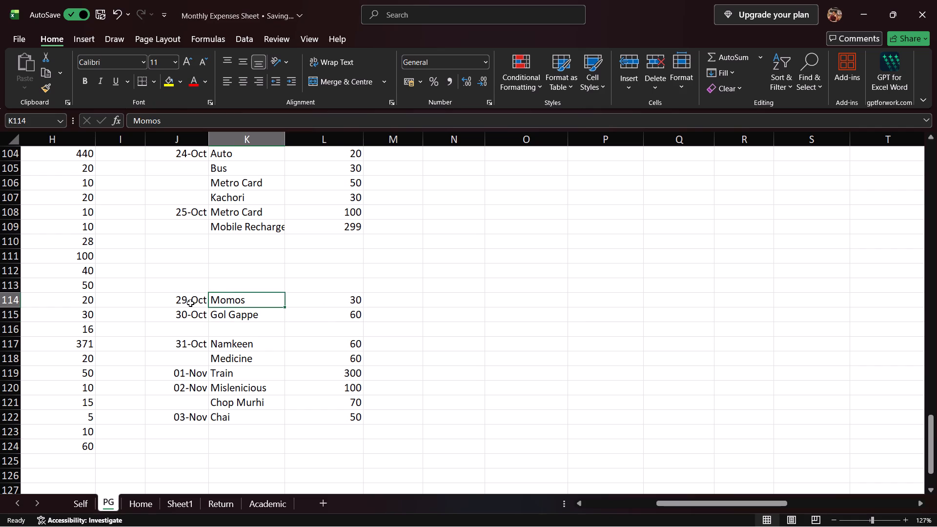
key(Up)
text(Metro)
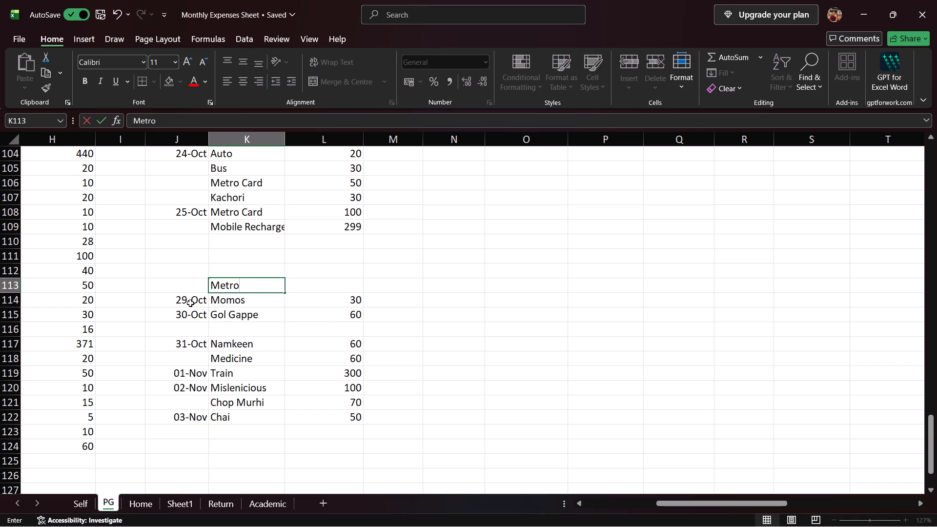
key(space)
text(Ticket)
key(Right)
text(44)
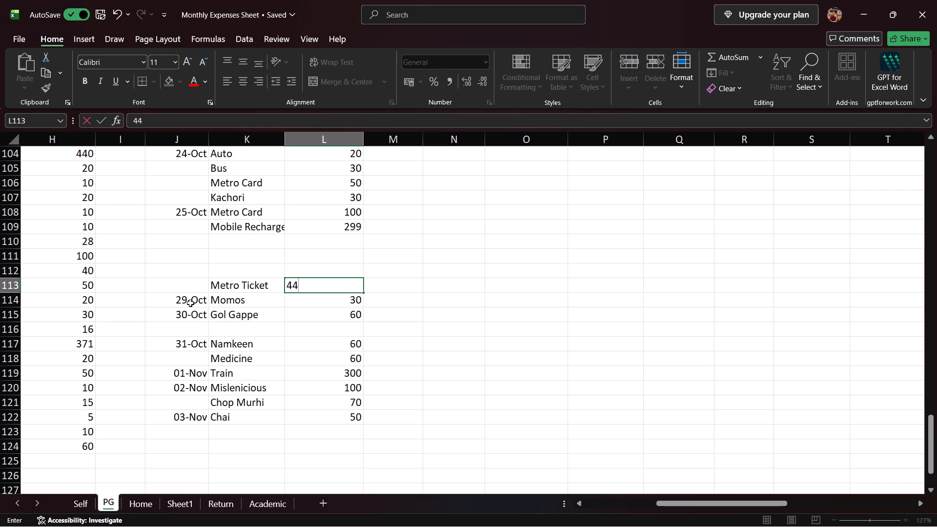
key(Return)
key(Left)
key(Left)
key(ctrl+x)
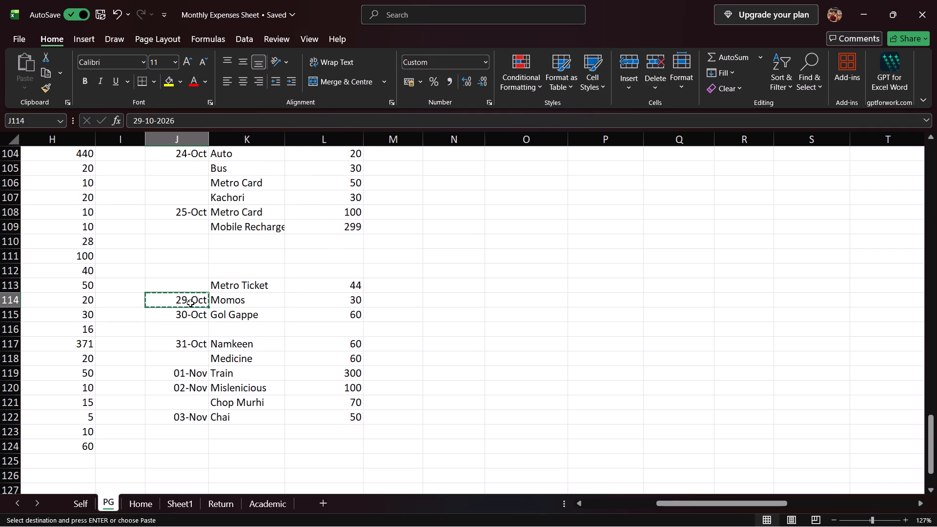
key(Up)
key(ctrl+v)
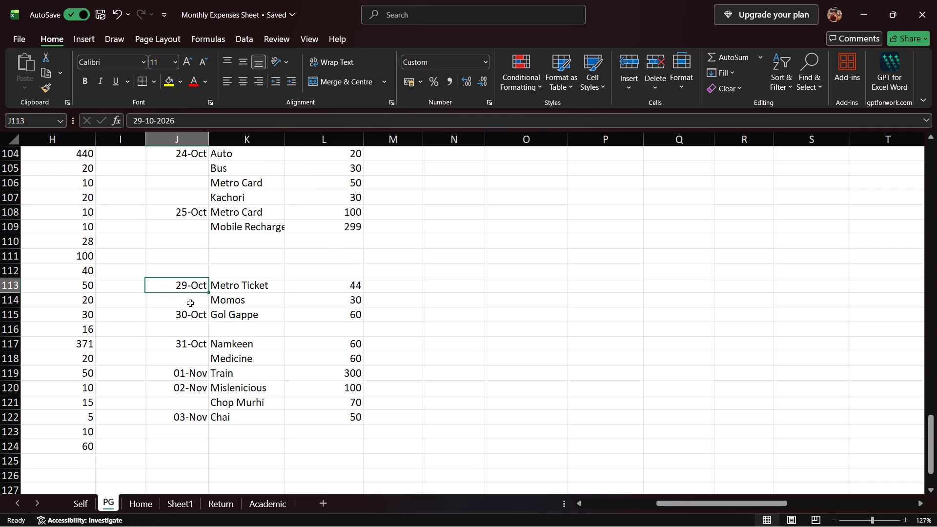
Set the Metro Ticket amount in L113 to 50.
key(Right)
key(Right)
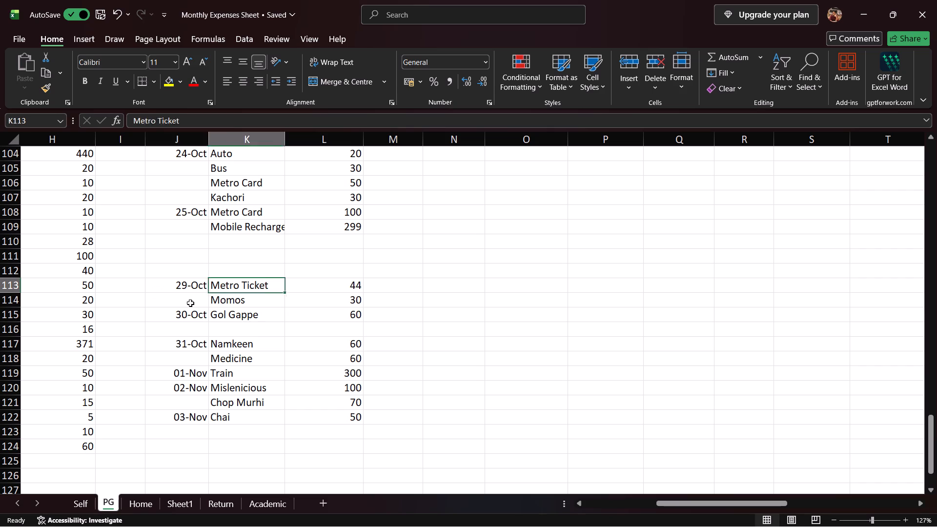
key(BackSpace)
text(50)
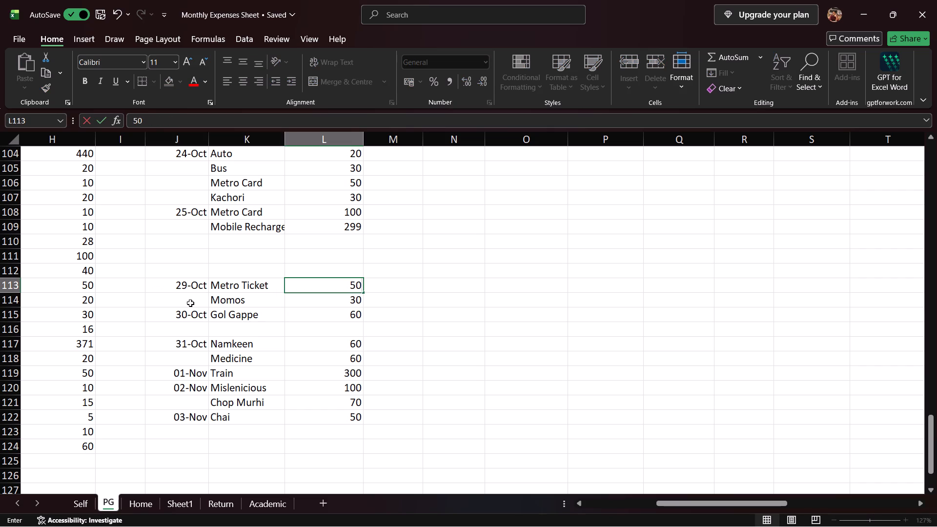
key(Return)
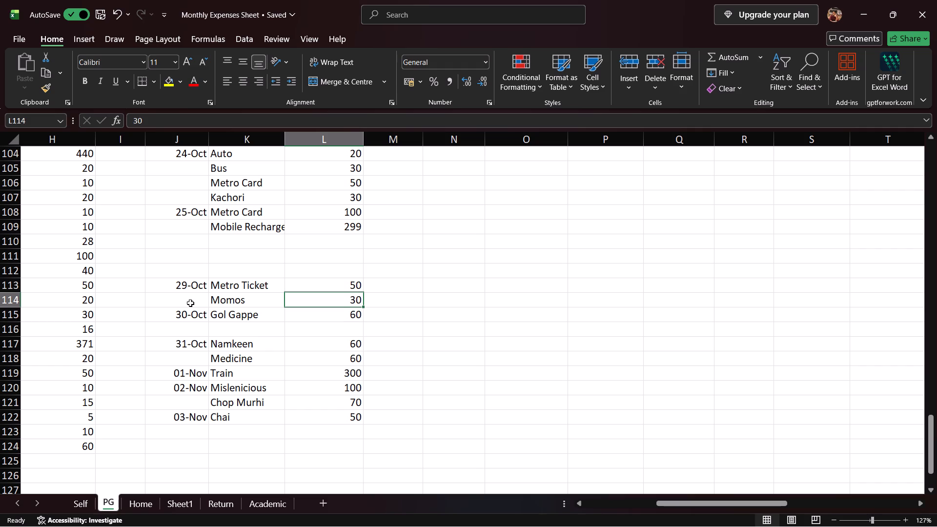
Add an Auto expense of 20 in row 112 and move the 29 Oct date up from J113 to J112.
click(253, 268)
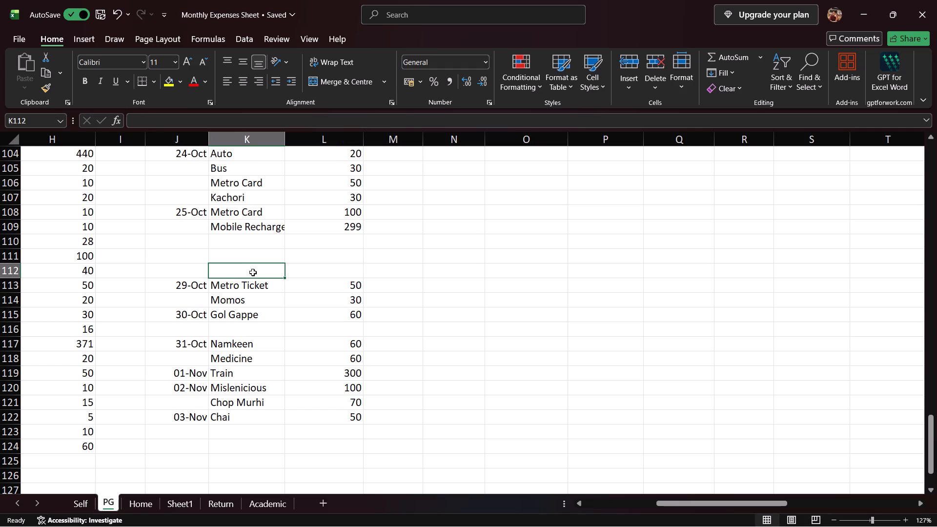
text(Auto)
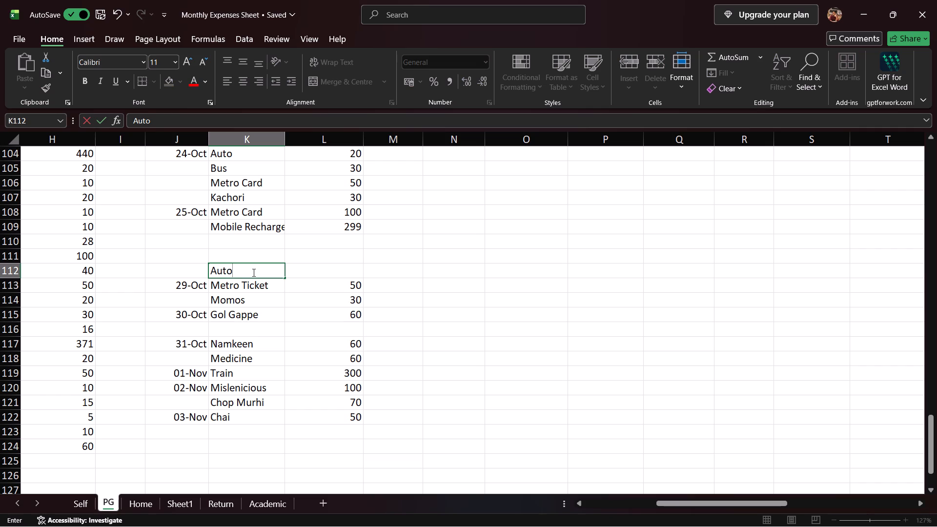
key(Right)
text(20)
key(Return)
key(Left)
key(Left)
key(ctrl+x)
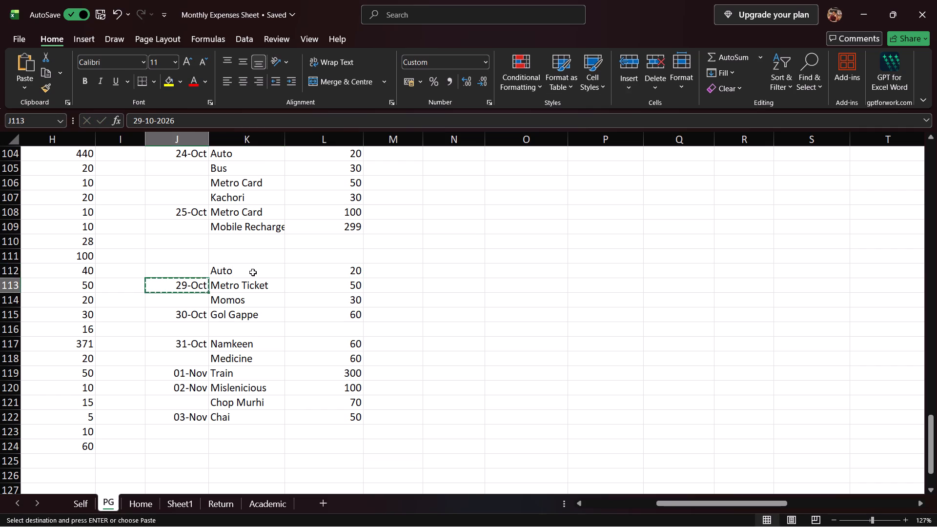
key(Up)
key(ctrl+v)
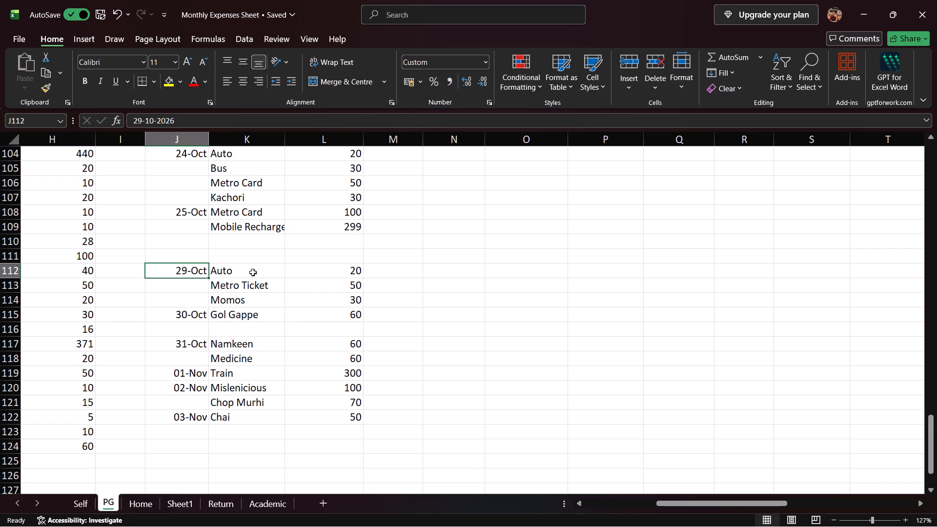
In the daily ₹40 tracking table on the PG sheet, enter Yes for day 29 in cell AA110.
scroll(250, 277, left, 7)
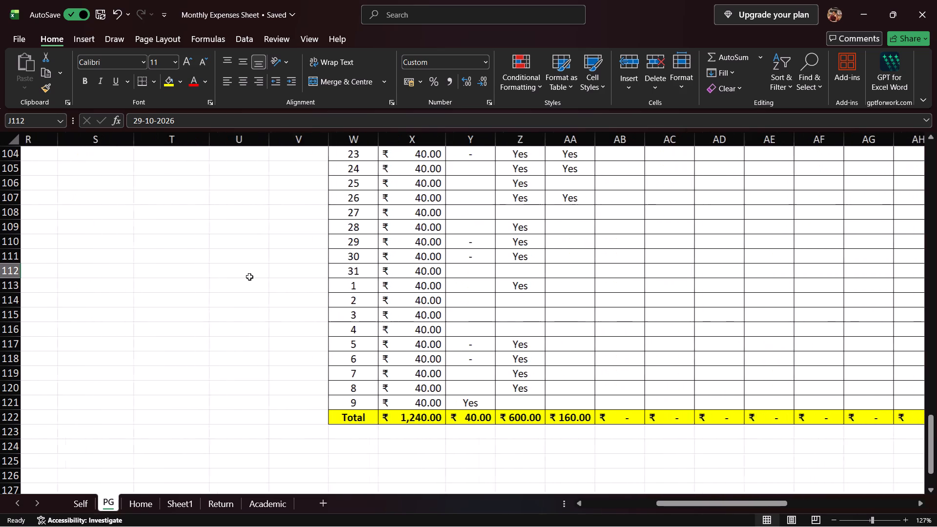
scroll(249, 277, left, 1)
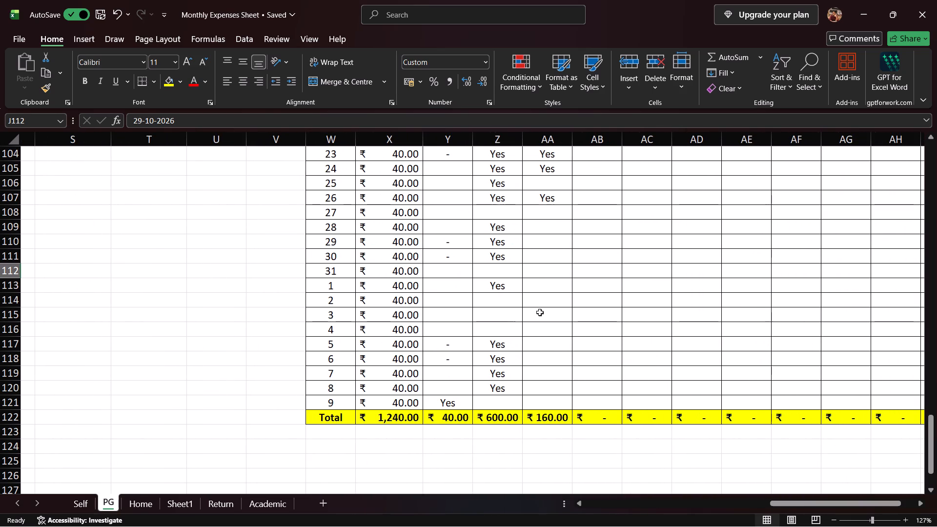
click(549, 240)
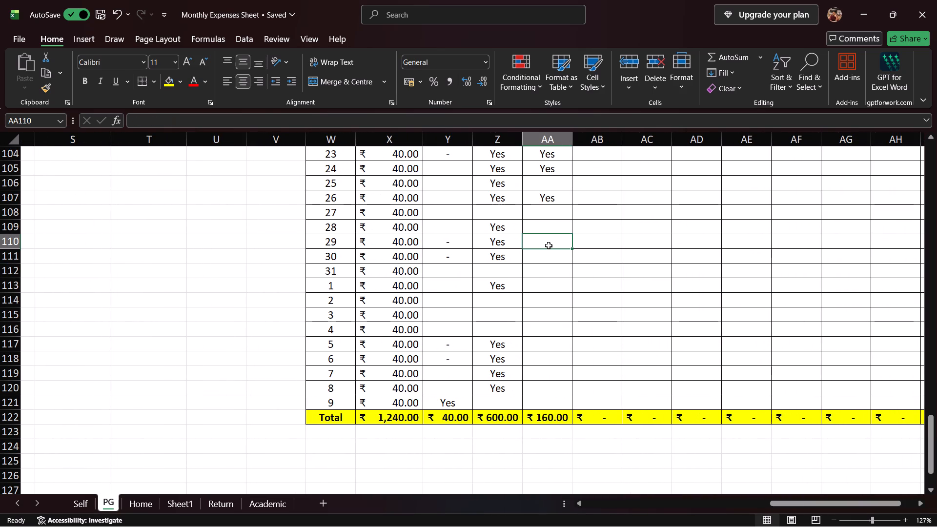
text(YEs)
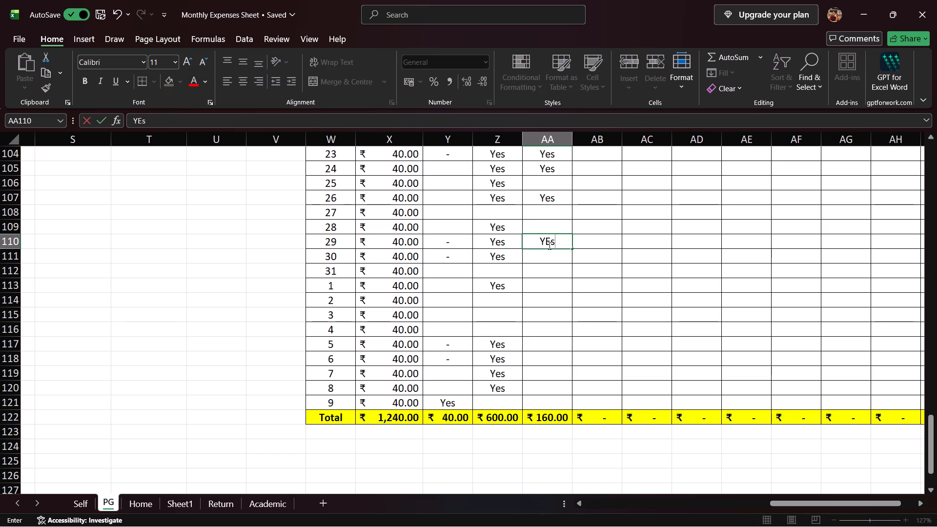
key(BackSpace)
key(BackSpace)
text(es)
key(Return)
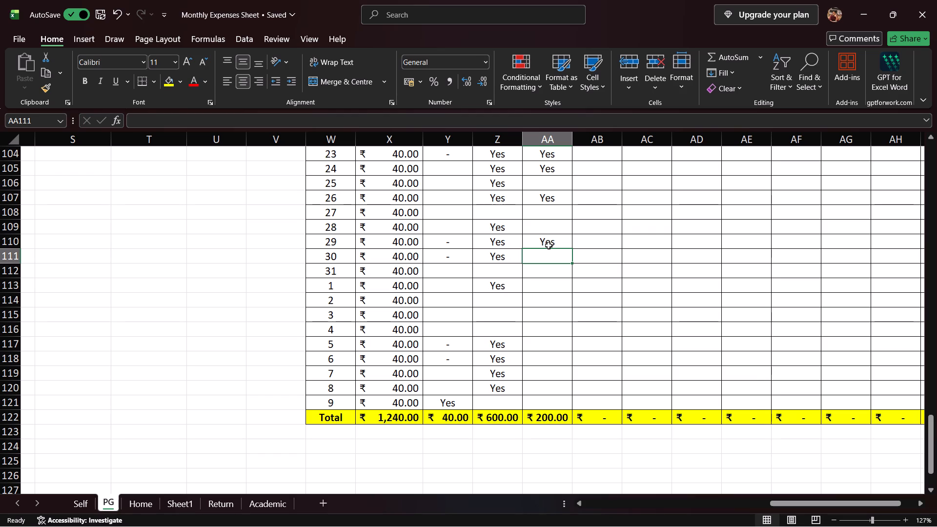
Leave the workbook for the desktop and put the computer to sleep.
key(super+d)
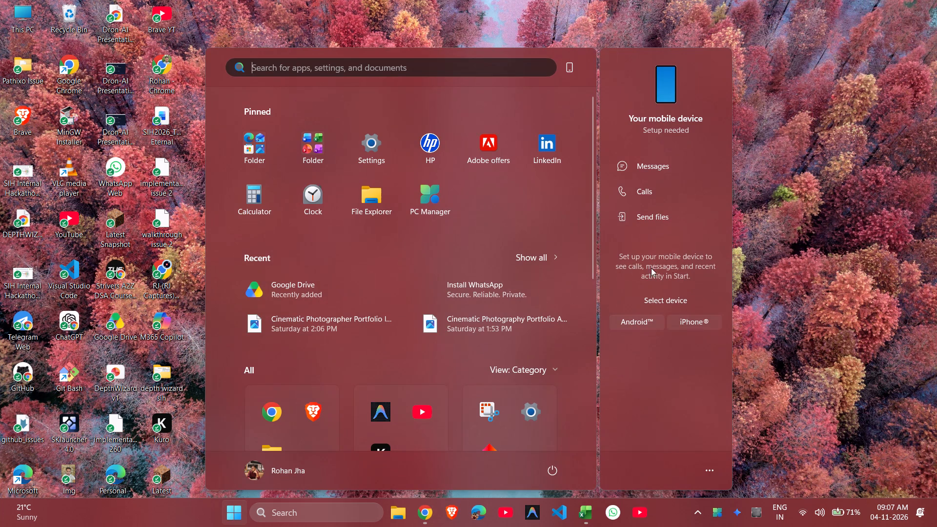
click(549, 474)
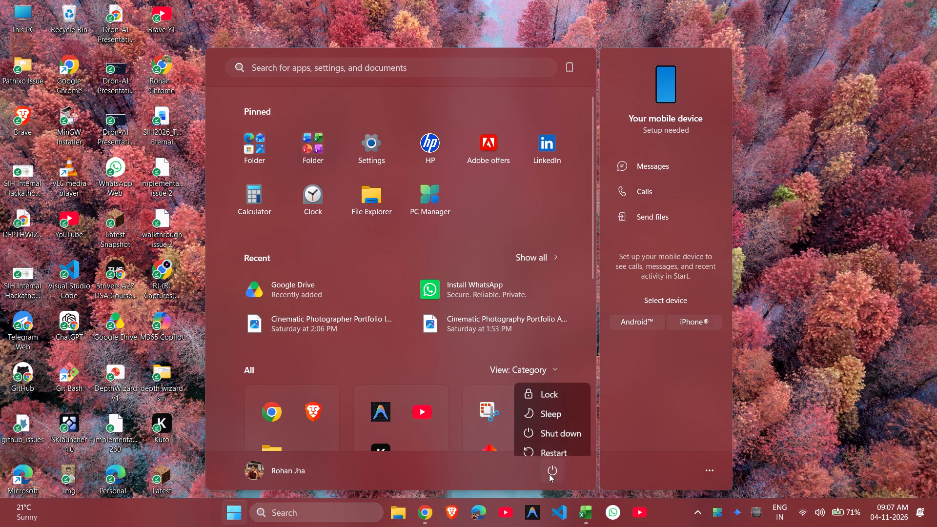
click(565, 411)
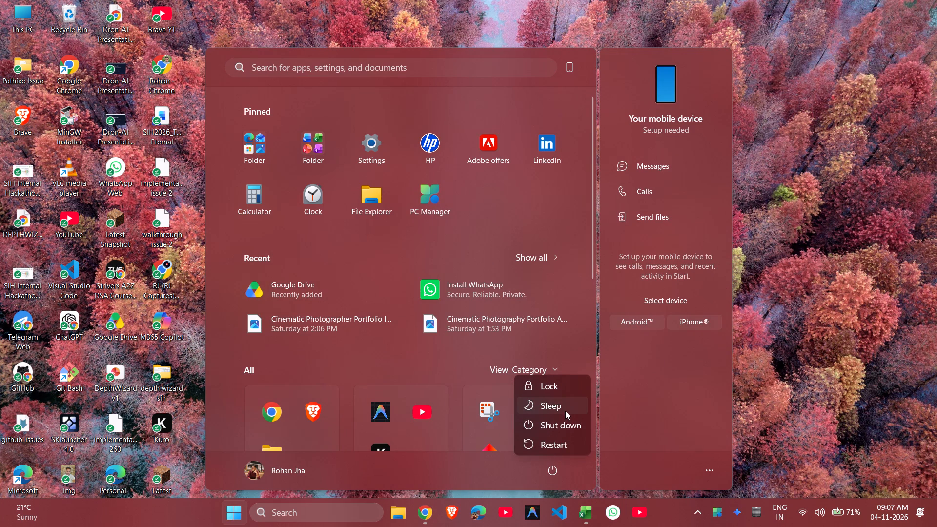